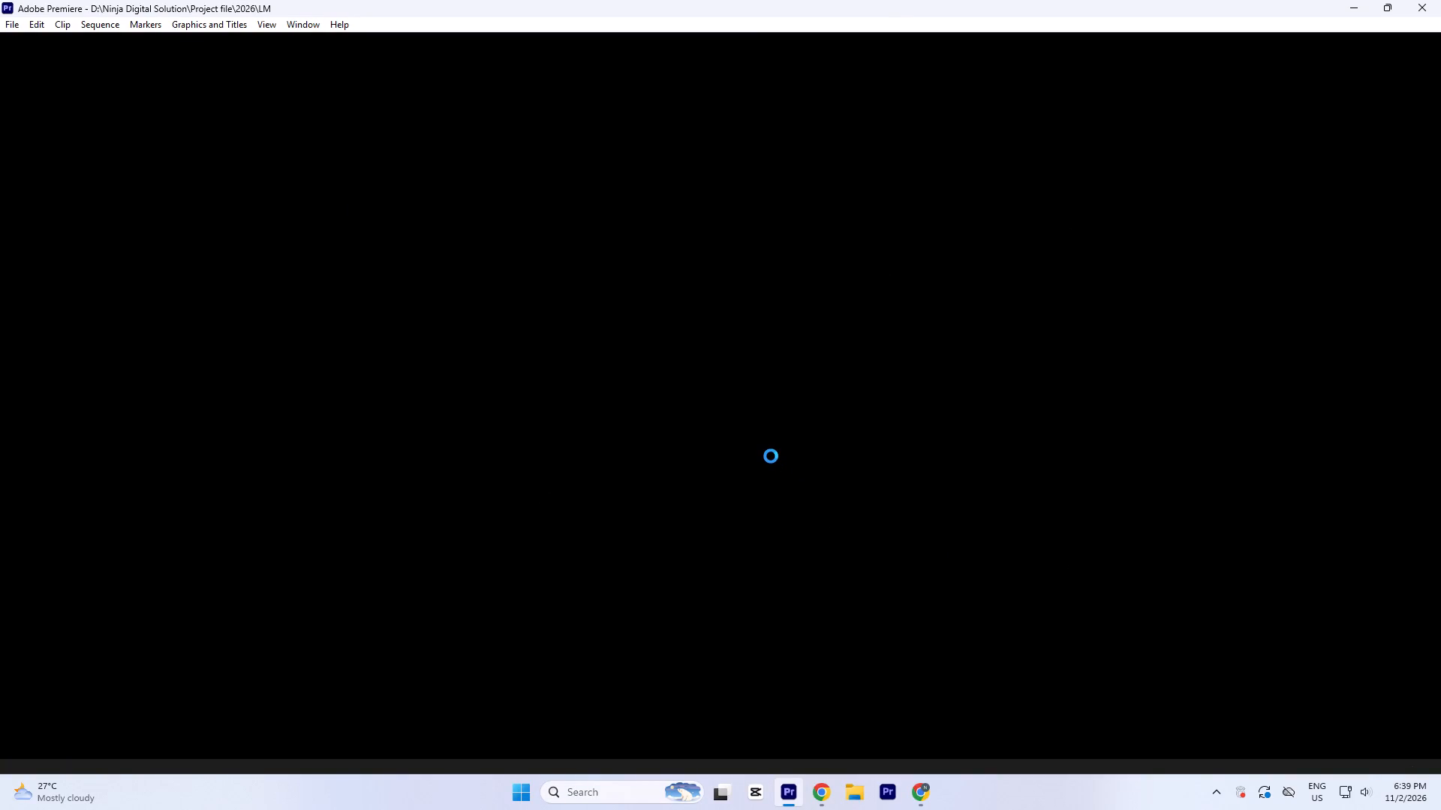
Save the LM project.
{"action": "left_click", "coordinate": [435, 520]}
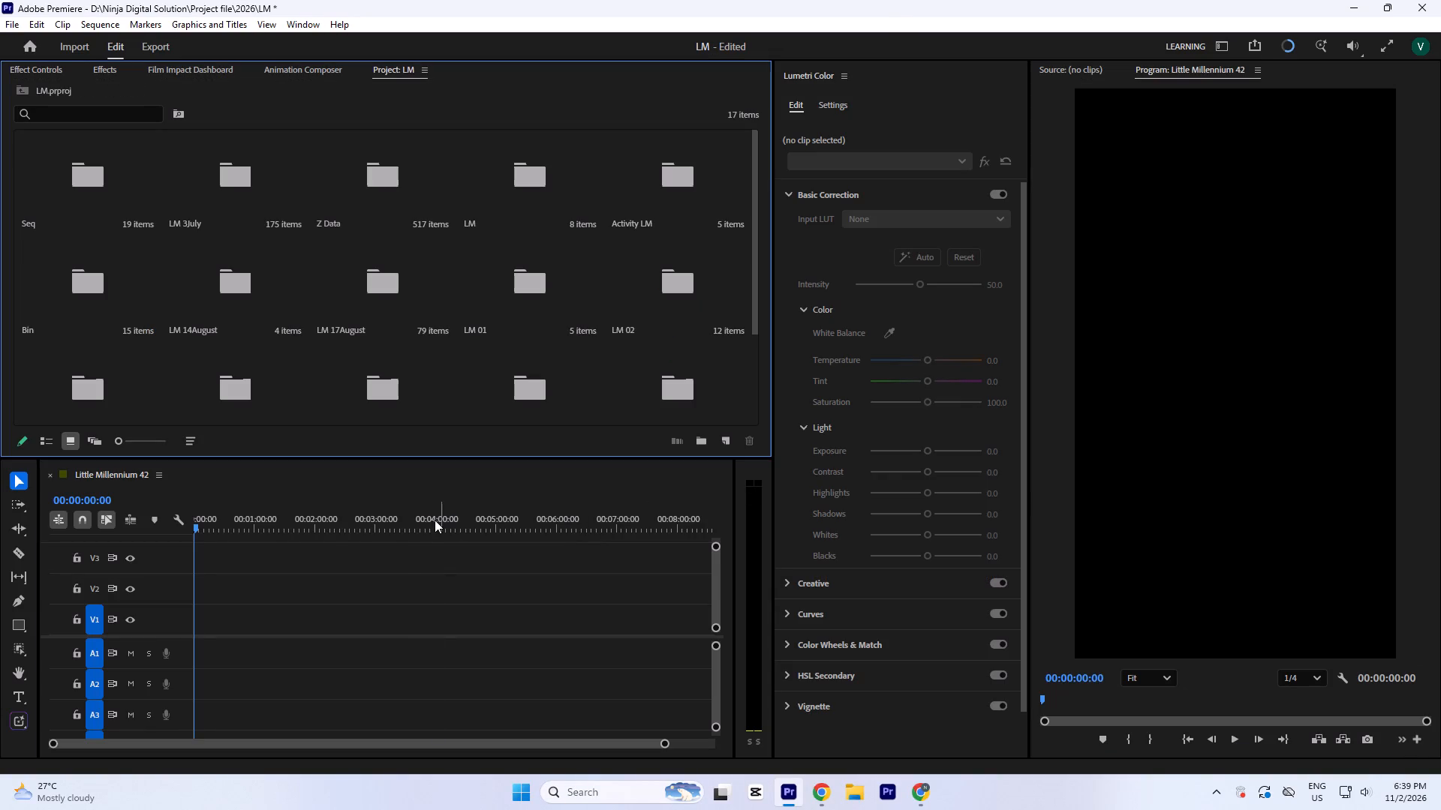
{"action": "key", "text": "minus"}
{"action": "key", "text": "ctrl+s"}
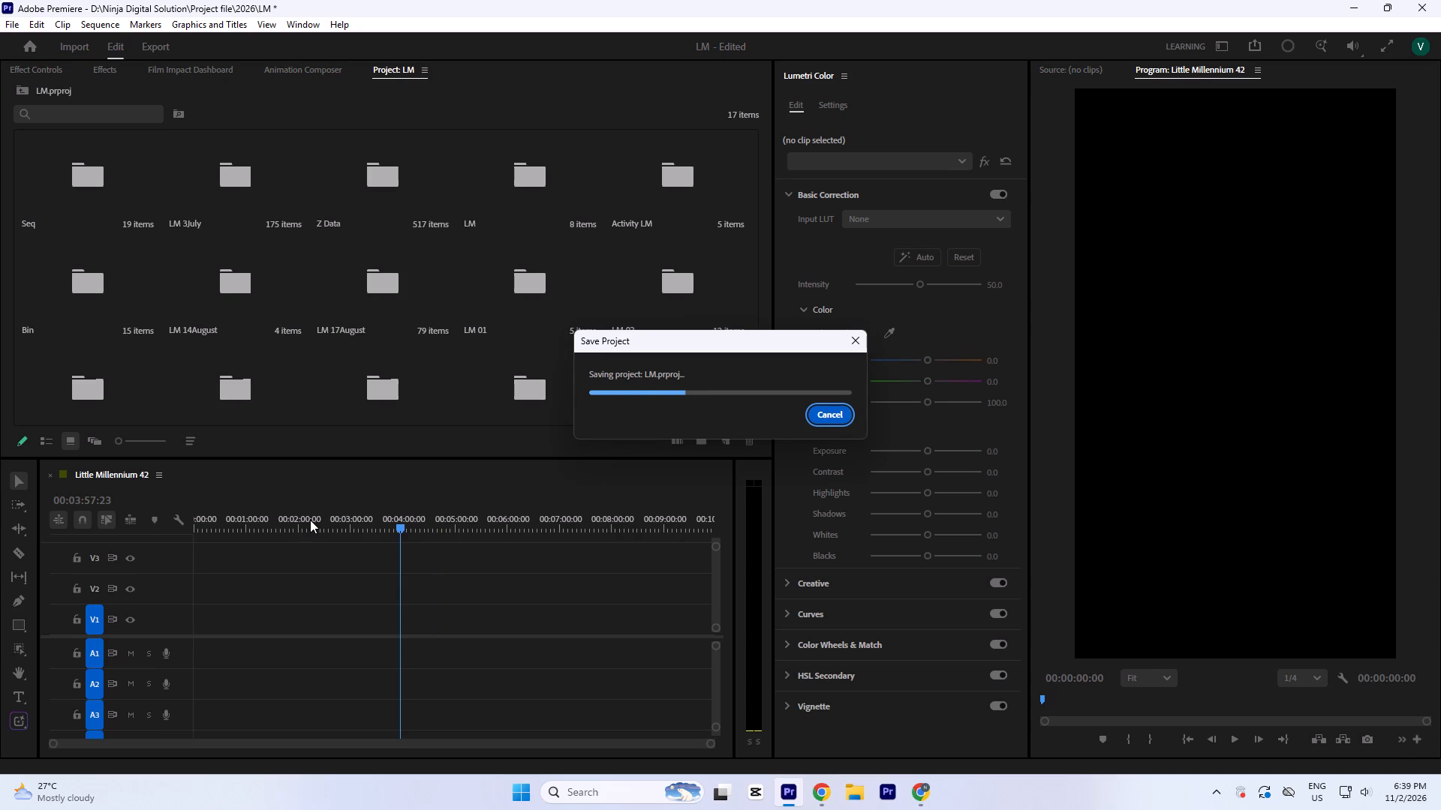
{"action": "left_click", "coordinate": [311, 520]}
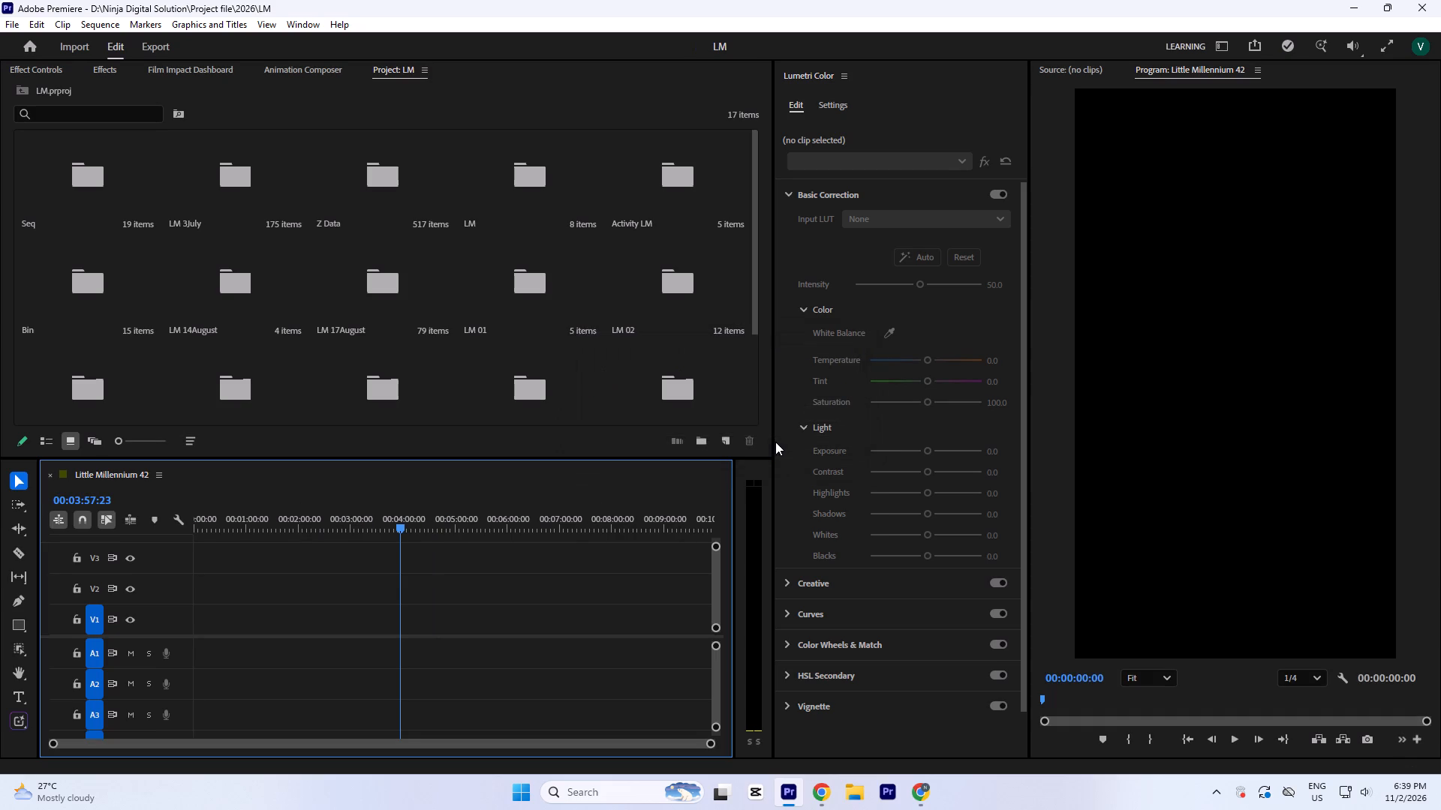
Widen the project bin area and the timeline, shrinking the Lumetri Color area and the audio meters.
{"action": "left_click_drag", "start_coordinate": [773, 430], "coordinate": [985, 478]}
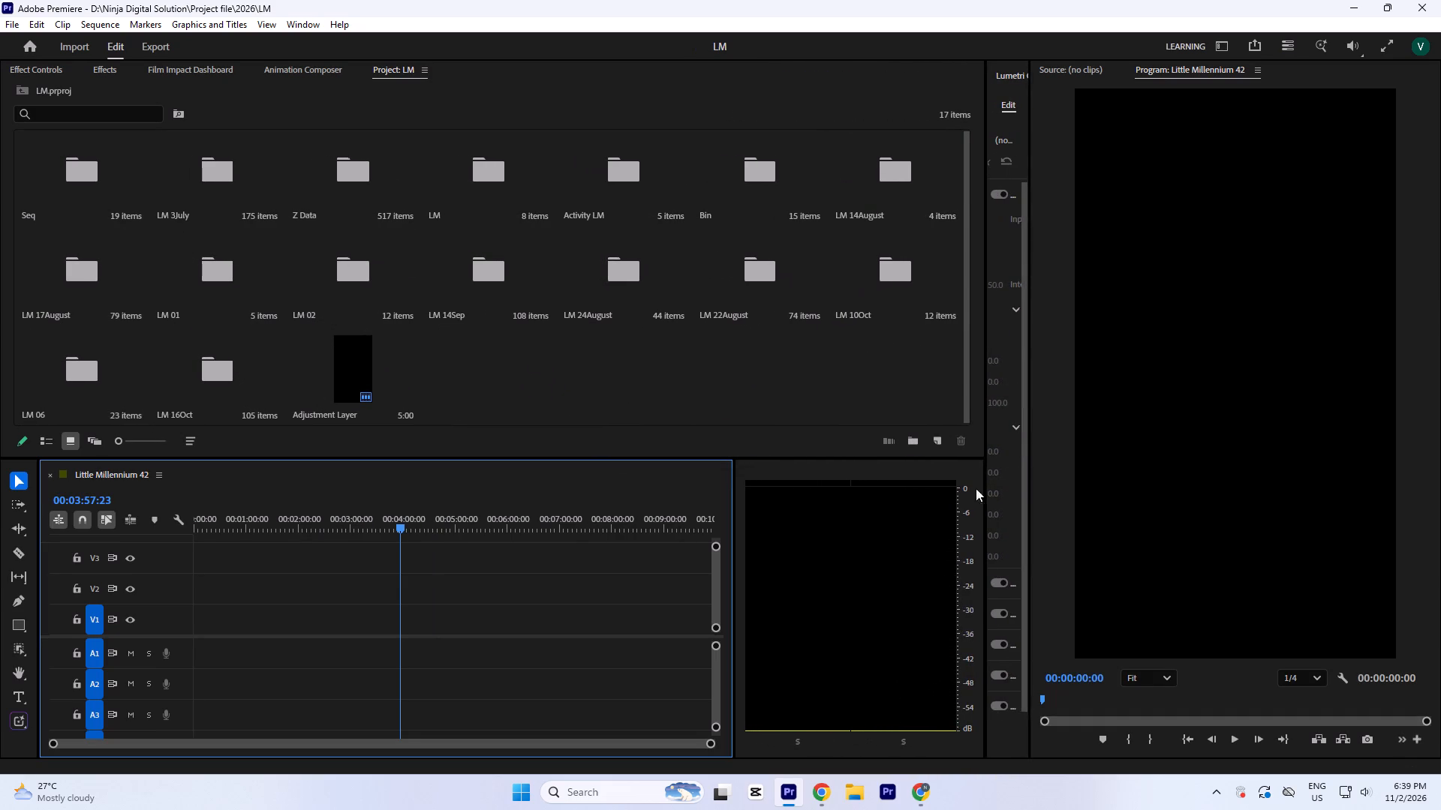
{"action": "left_click", "coordinate": [904, 523]}
{"action": "left_click_drag", "start_coordinate": [734, 503], "coordinate": [1011, 516]}
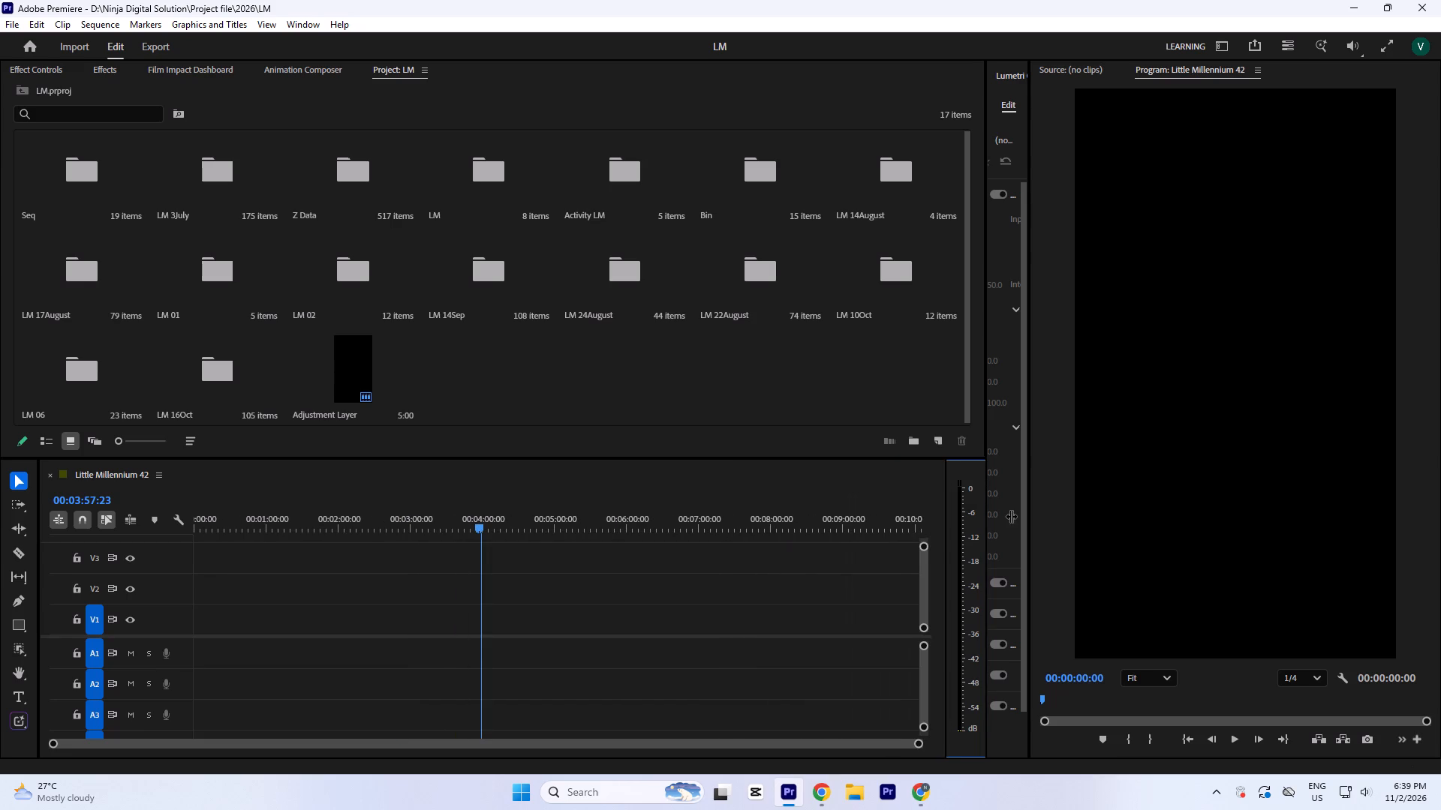
{"action": "left_click_drag", "start_coordinate": [1011, 516], "coordinate": [1015, 516]}
{"action": "key", "text": "minus"}
{"action": "key", "text": "minus"}
{"action": "left_click", "coordinate": [546, 516]}
{"action": "key", "text": "minus"}
{"action": "key", "text": "minus"}
{"action": "key", "text": "minus"}
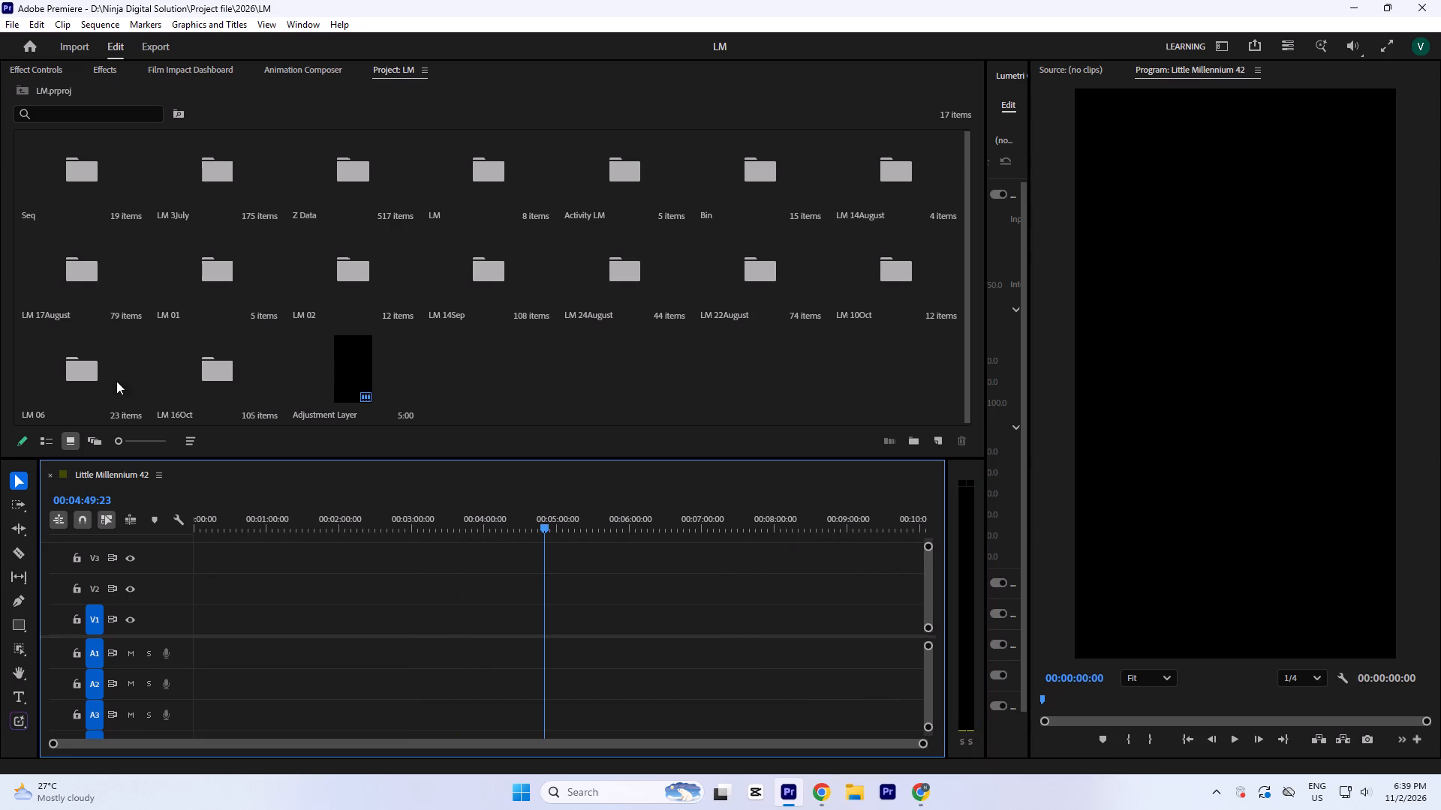
Open the Little Millennium 41 sequence from the Seq bin and review its opening clips from the start.
{"action": "double_click", "coordinate": [98, 188]}
{"action": "scroll", "coordinate": [330, 319], "scroll_direction": "down", "scroll_amount": 7}
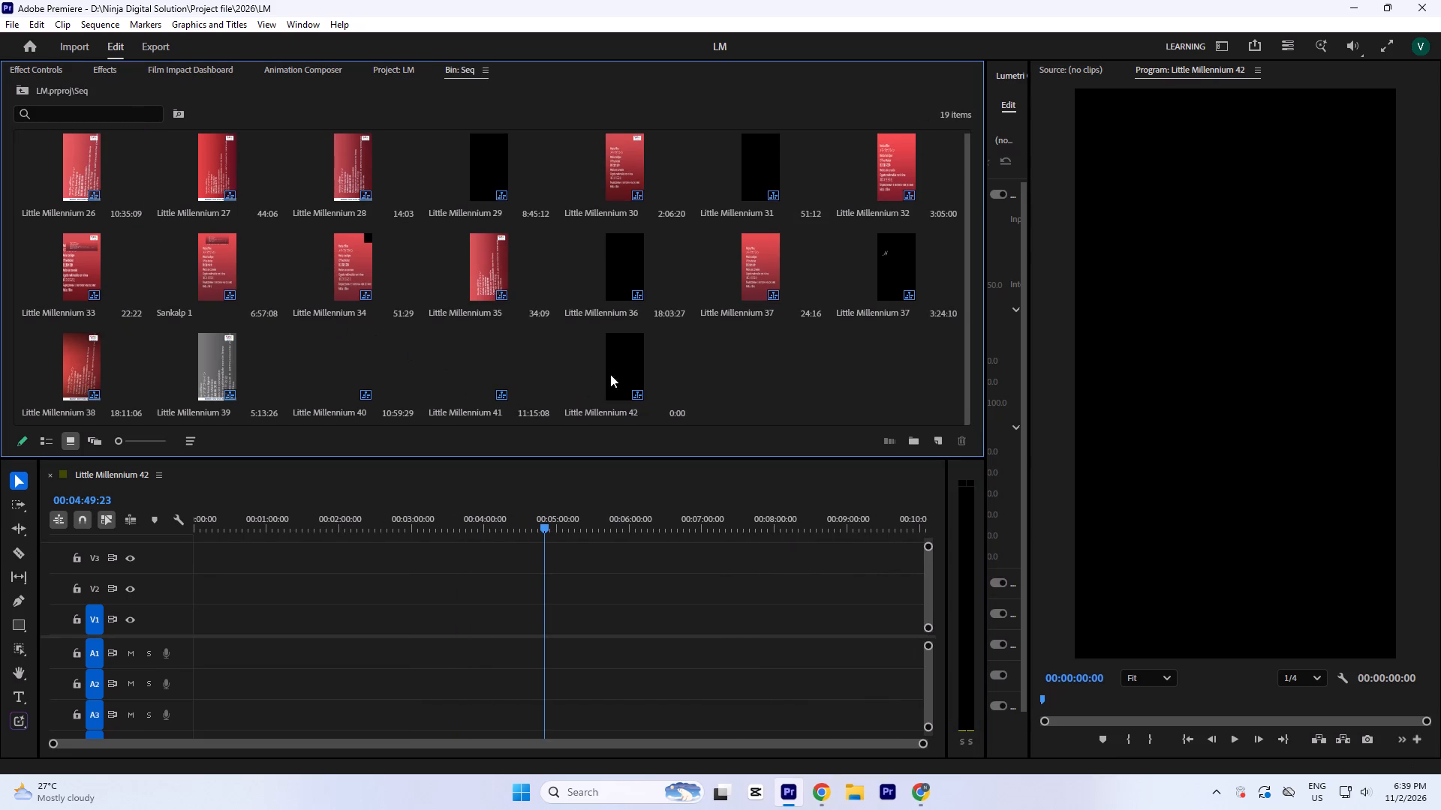
{"action": "double_click", "coordinate": [632, 358]}
{"action": "double_click", "coordinate": [504, 361]}
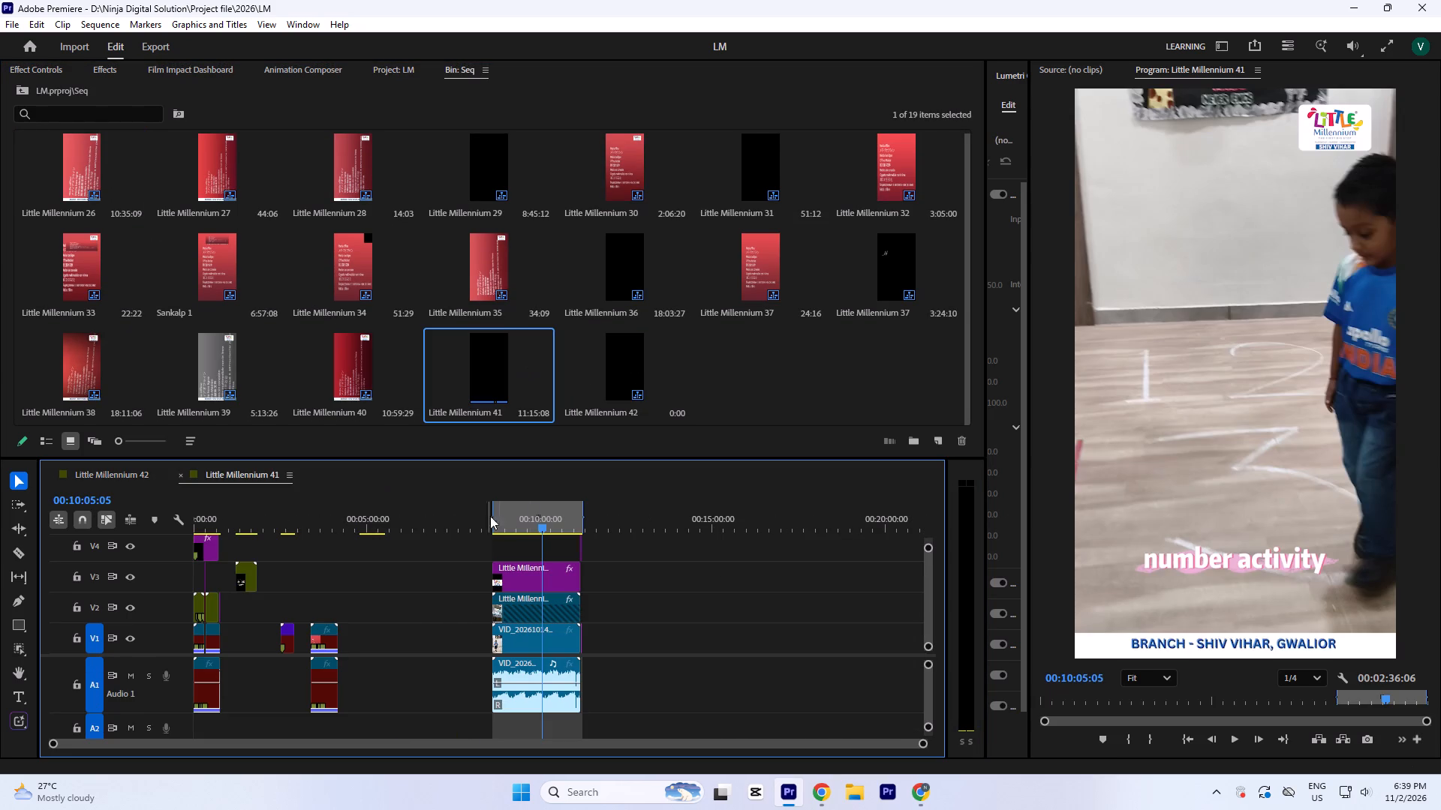
{"action": "left_click_drag", "start_coordinate": [379, 510], "coordinate": [76, 529]}
{"action": "key", "text": "equal"}
{"action": "key", "text": "equal"}
{"action": "key", "text": "equal"}
{"action": "key", "text": "equal"}
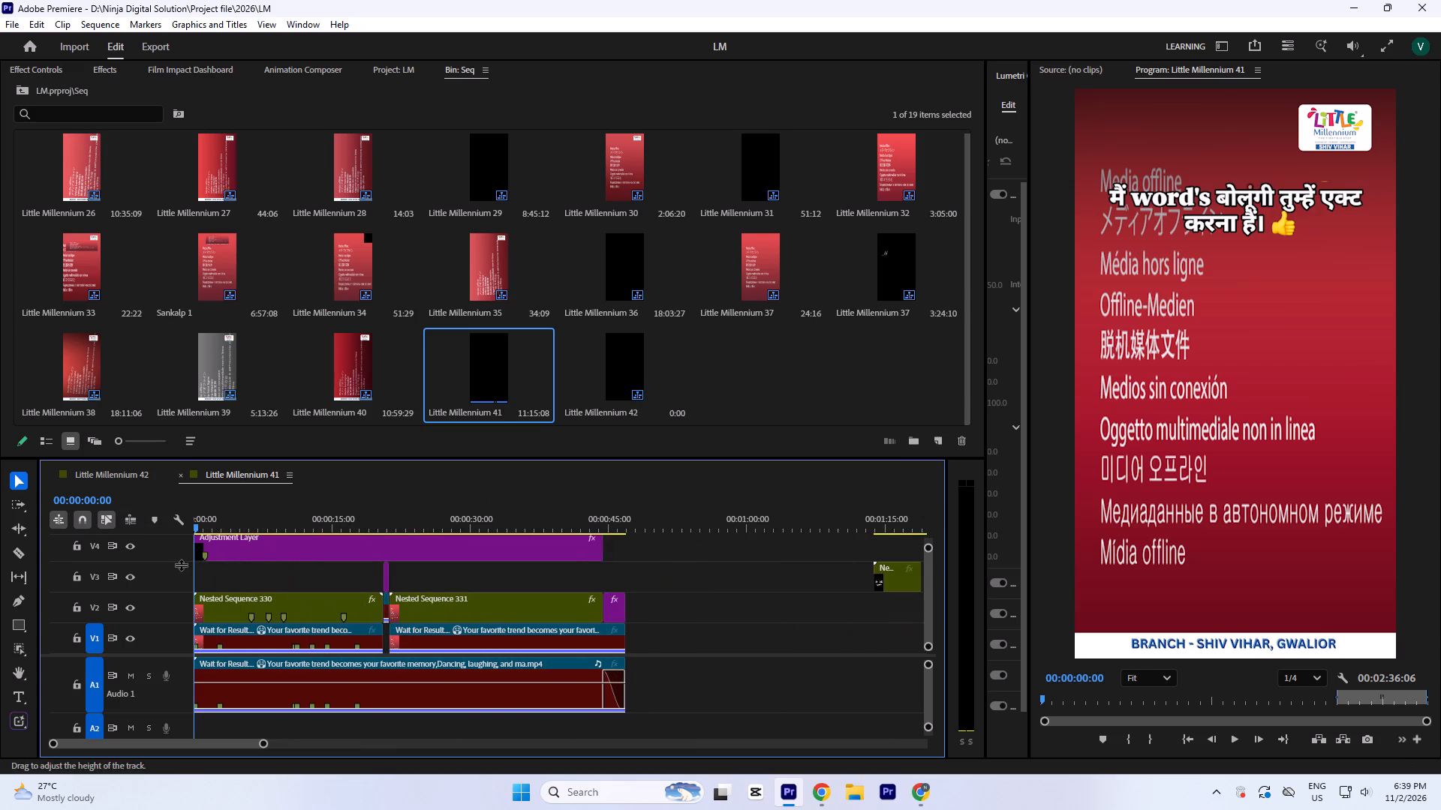
{"action": "left_click_drag", "start_coordinate": [262, 508], "coordinate": [287, 518]}
{"action": "key", "text": "space"}
{"action": "key", "text": "minus"}
{"action": "key", "text": "minus"}
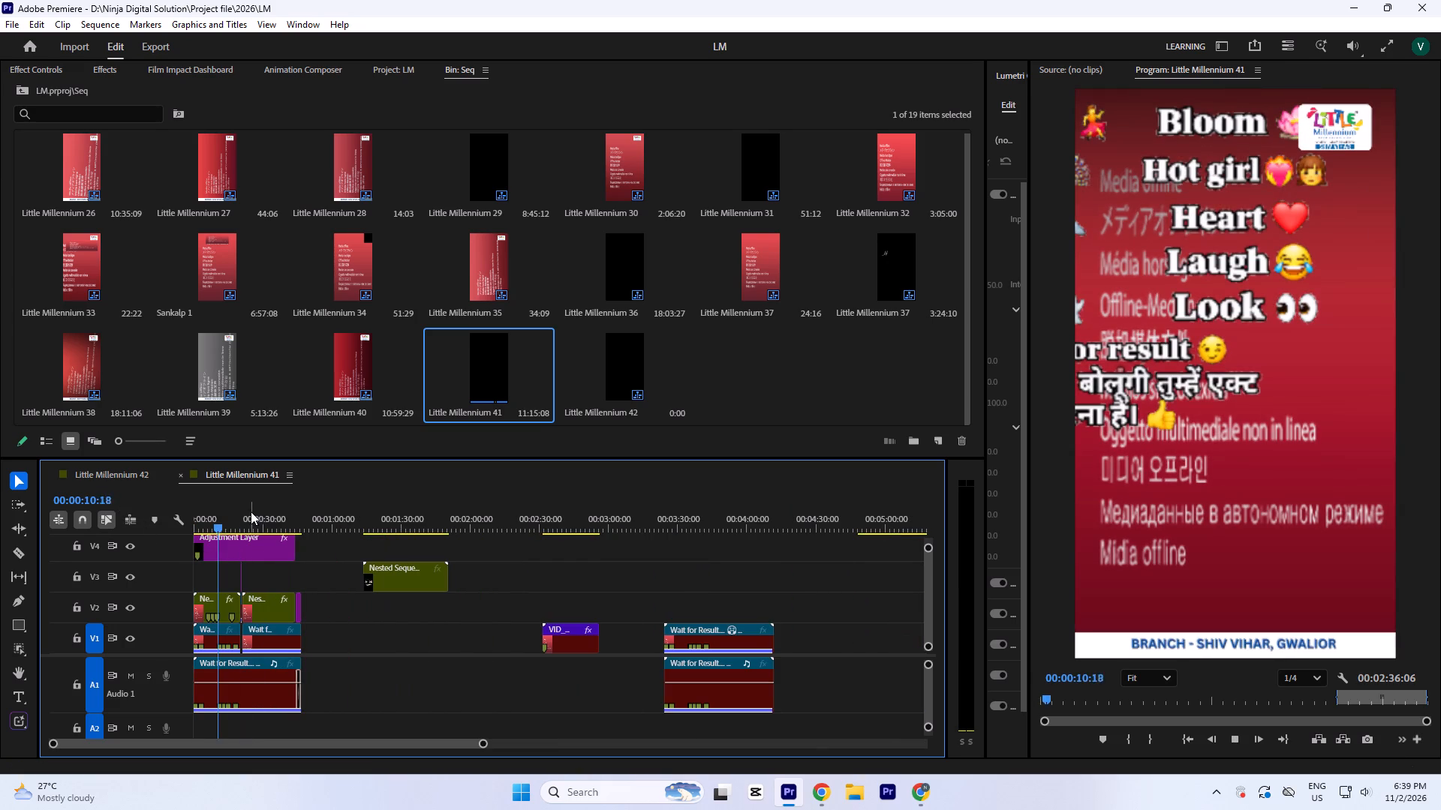
{"action": "left_click_drag", "start_coordinate": [249, 511], "coordinate": [320, 569]}
{"action": "key", "text": "minus"}
Open the Little Millennium 40 sequence and look over its whole timeline, returning the playhead to the start.
{"action": "double_click", "coordinate": [345, 365]}
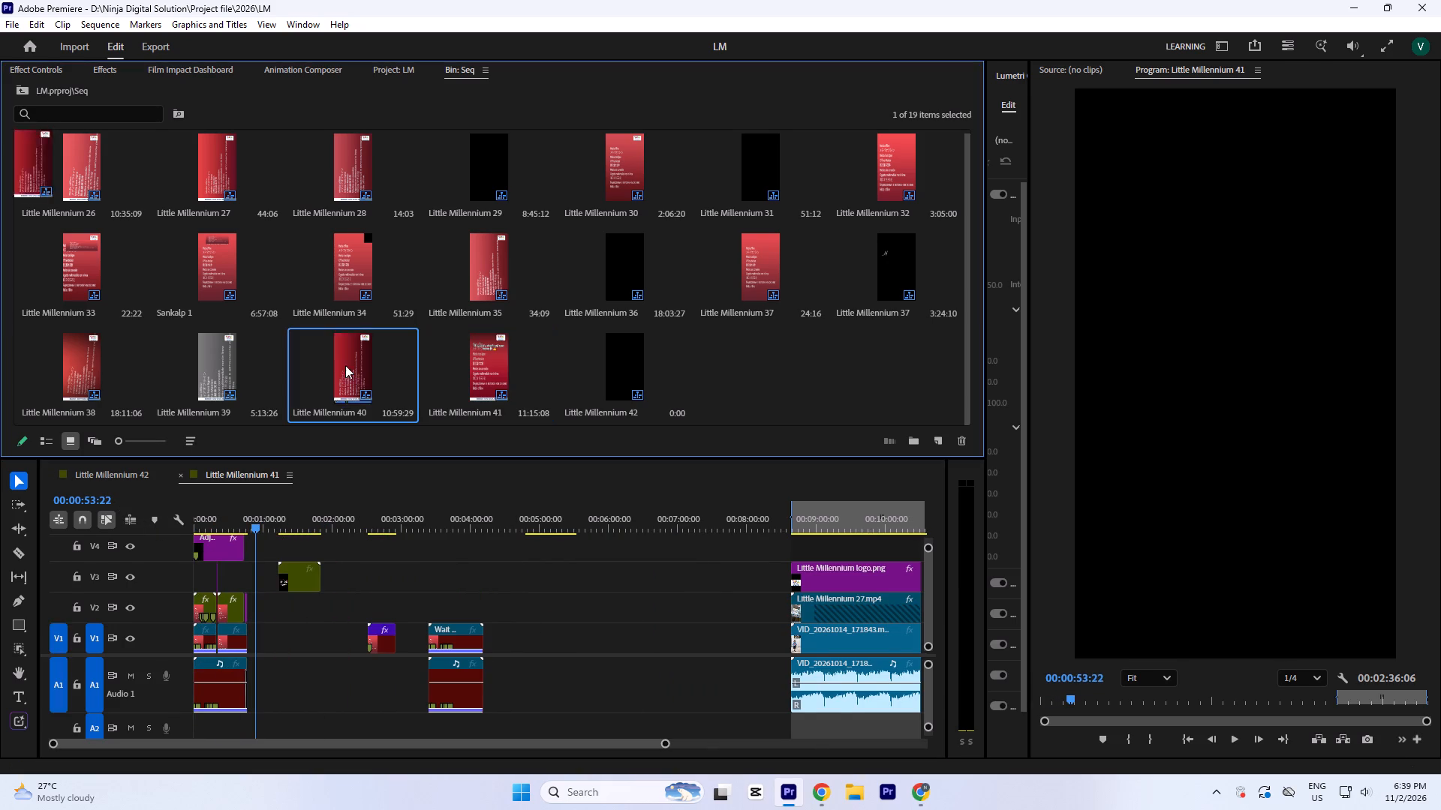
{"action": "key", "text": "minus"}
{"action": "left_click", "coordinate": [369, 508]}
{"action": "key", "text": "minus"}
{"action": "left_click_drag", "start_coordinate": [361, 512], "coordinate": [125, 561]}
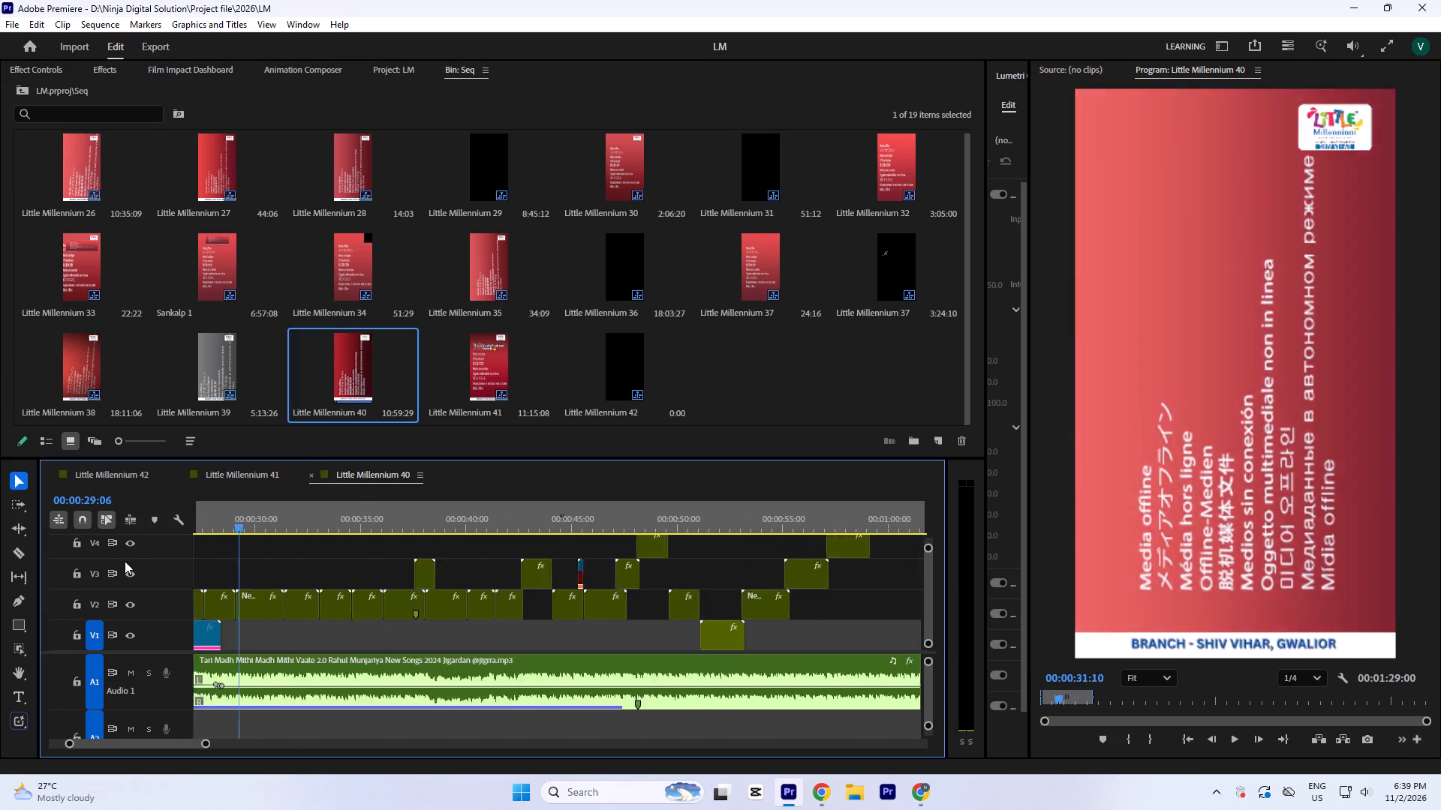
{"action": "left_click_drag", "start_coordinate": [125, 561], "coordinate": [125, 559]}
{"action": "key", "text": "minus"}
{"action": "key", "text": "minus"}
{"action": "key", "text": "minus"}
{"action": "left_click_drag", "start_coordinate": [237, 520], "coordinate": [157, 540]}
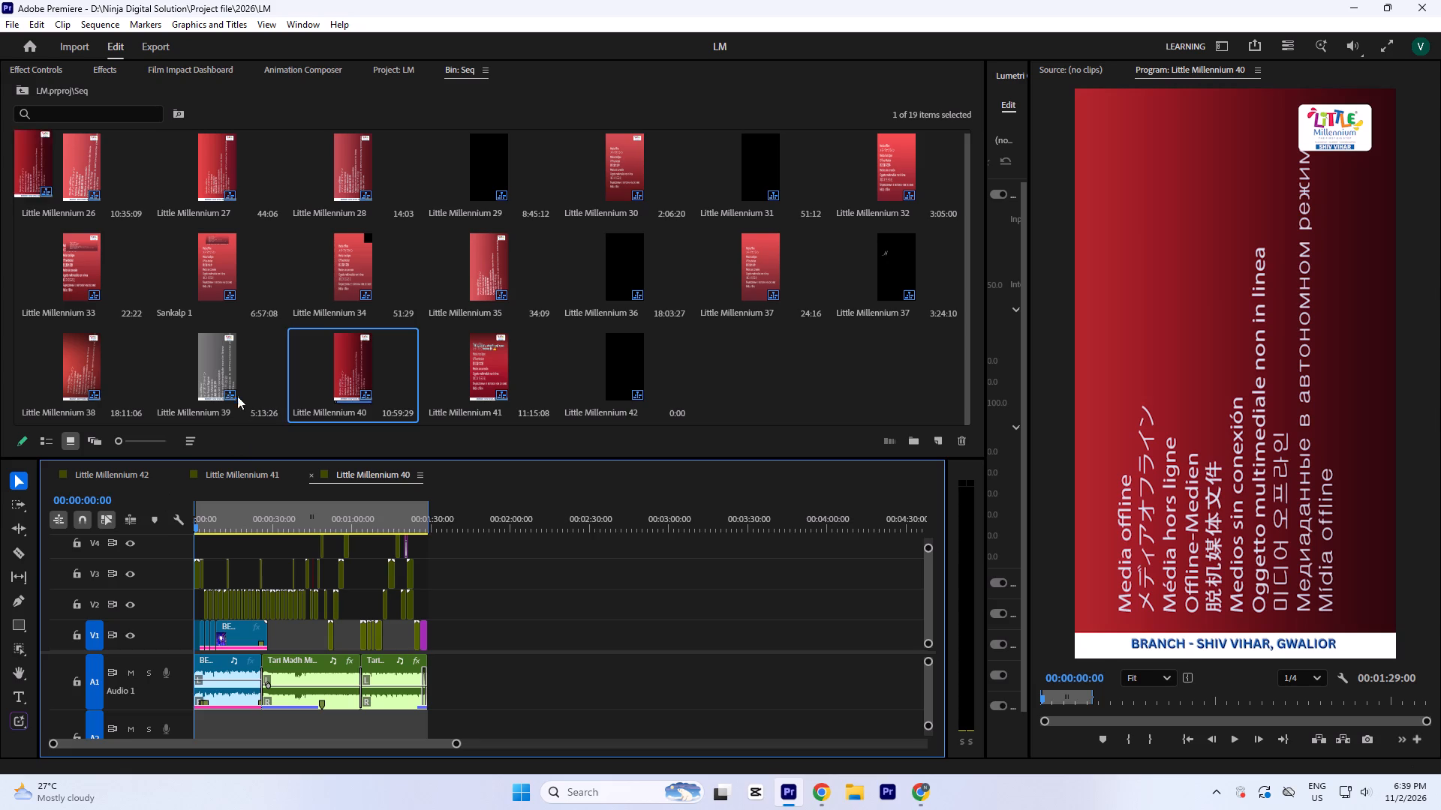
Open the Little Millennium 39 sequence and check a frame around 22 seconds.
{"action": "double_click", "coordinate": [219, 376]}
{"action": "key", "text": "minus"}
{"action": "left_click", "coordinate": [257, 526]}
Open the Little Millennium 38 sequence, play it from the start and inspect all its tracks in a maximized timeline.
{"action": "double_click", "coordinate": [72, 379]}
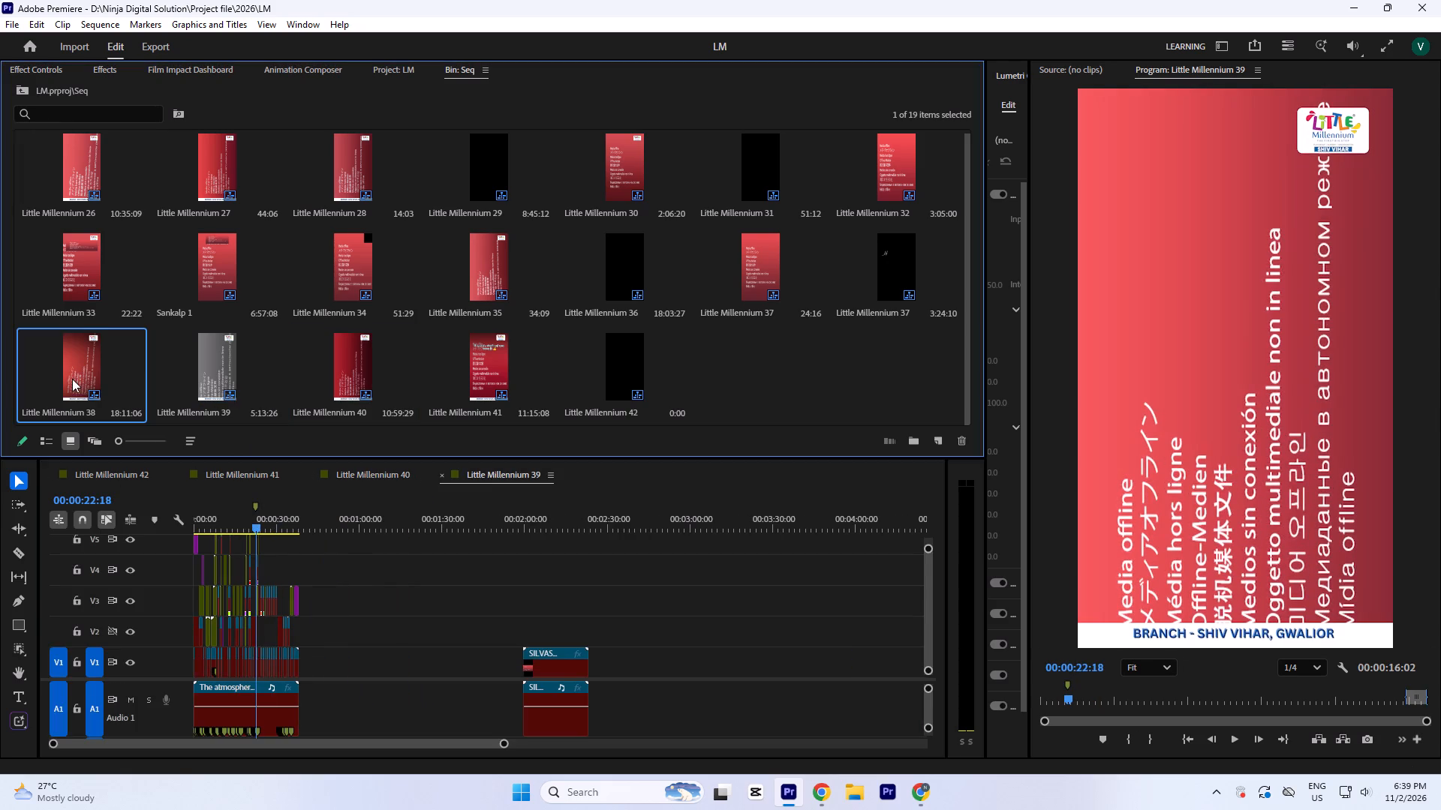
{"action": "left_click_drag", "start_coordinate": [278, 518], "coordinate": [117, 536]}
{"action": "key", "text": "equal"}
{"action": "key", "text": "equal"}
{"action": "key", "text": "space"}
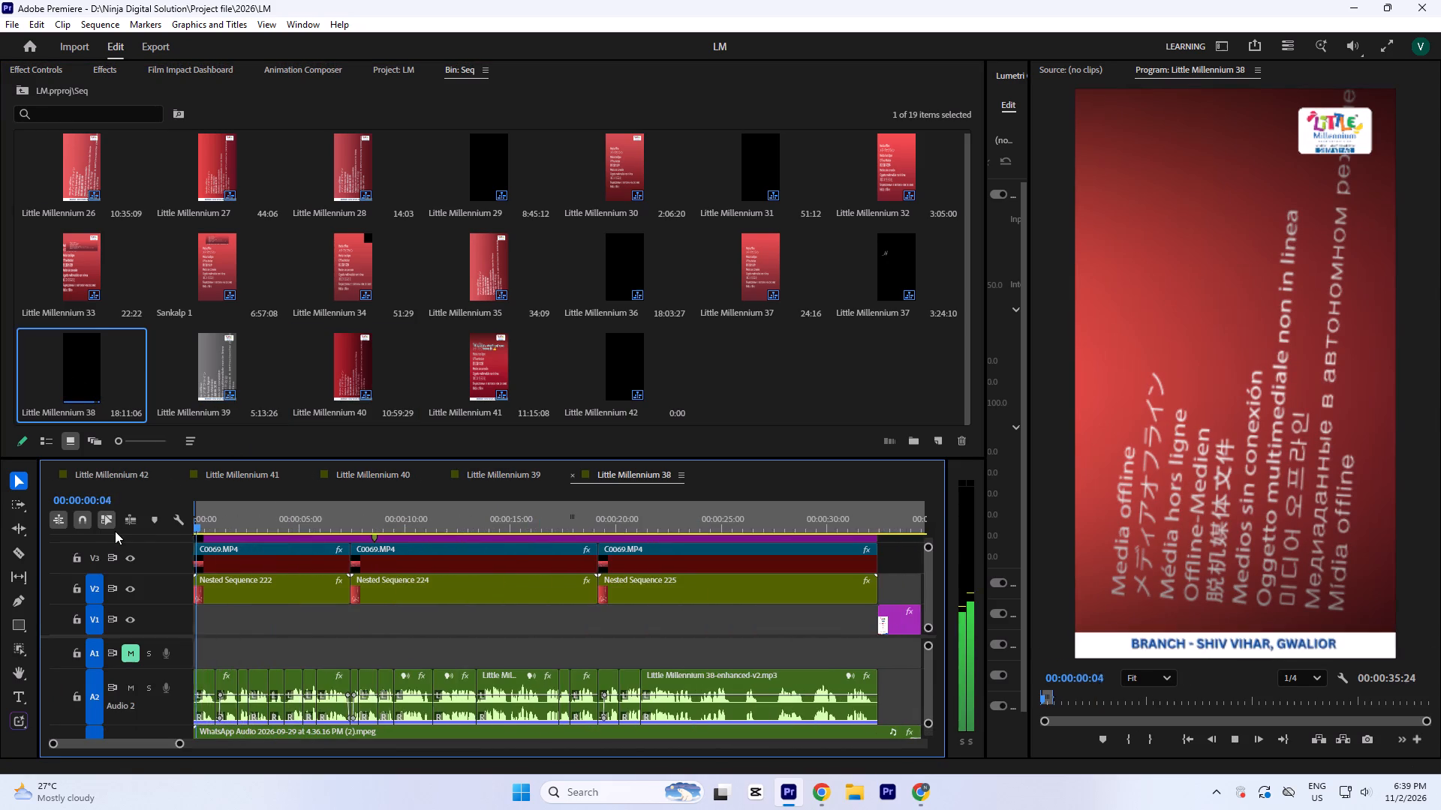
{"action": "type", "text": "=="}
{"action": "type", "text": "`--"}
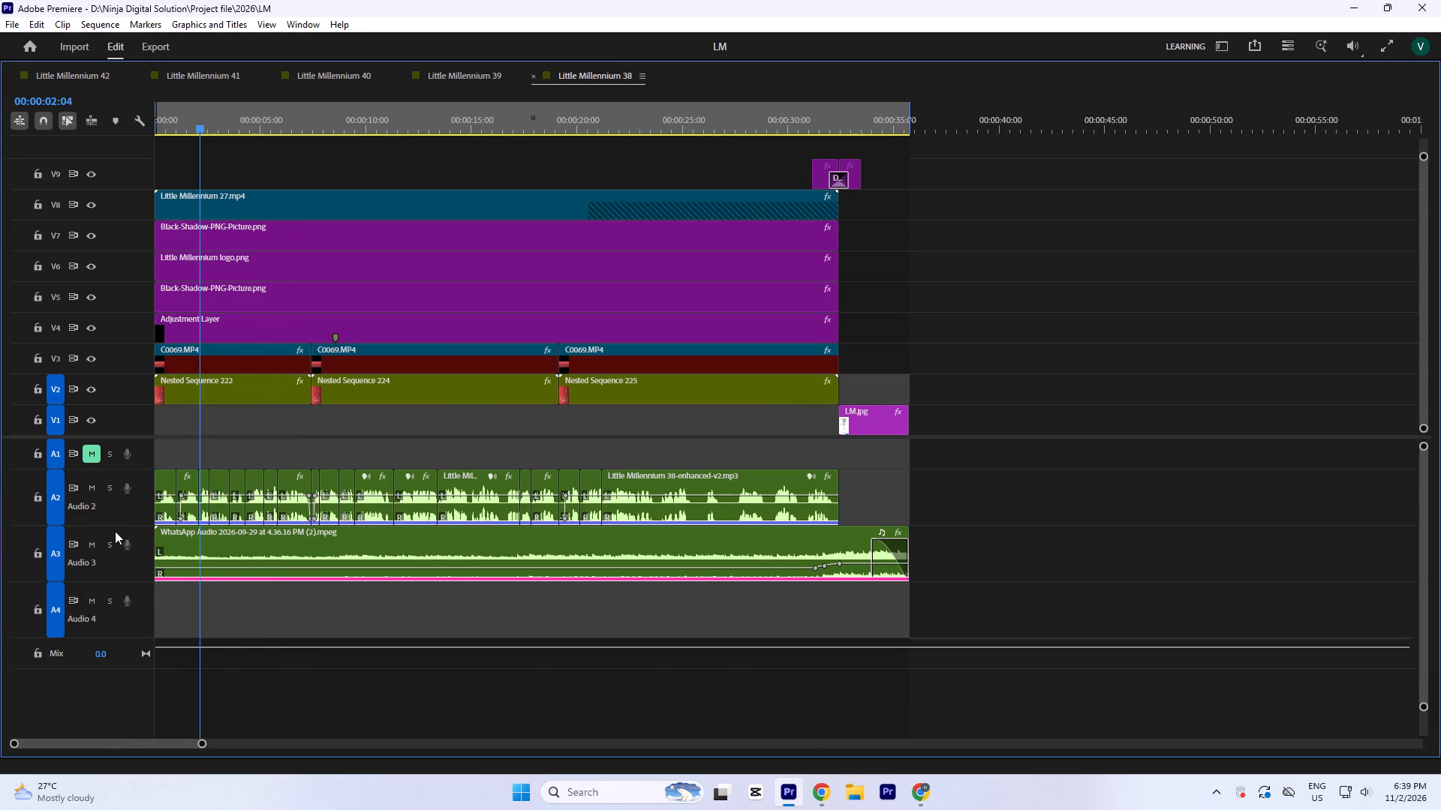
{"action": "key", "text": "grave"}
Save the LM project, checking a short stretch of Little Millennium 38 up to around the 6-second mark.
{"action": "key", "text": "ctrl+s"}
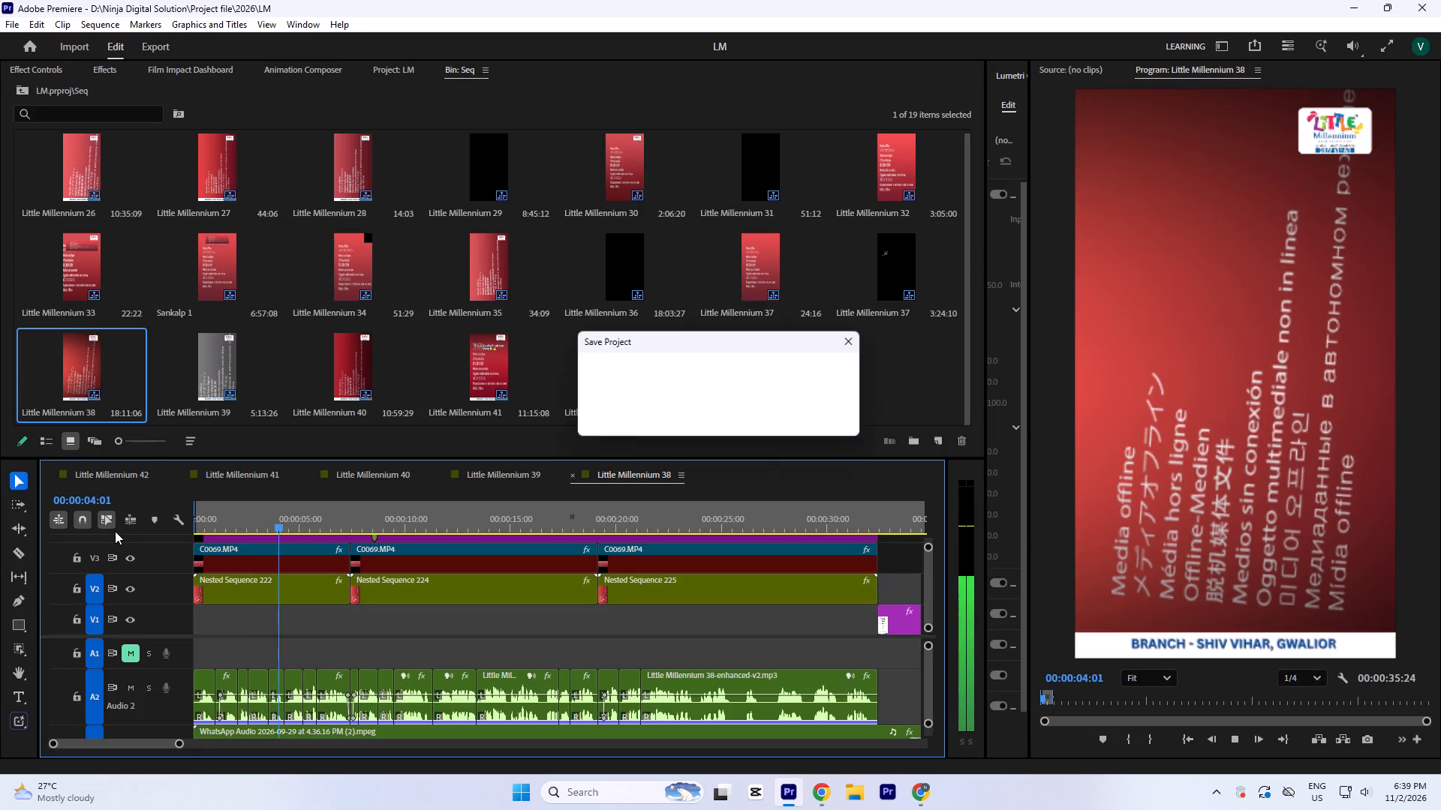
{"action": "left_click", "coordinate": [320, 515]}
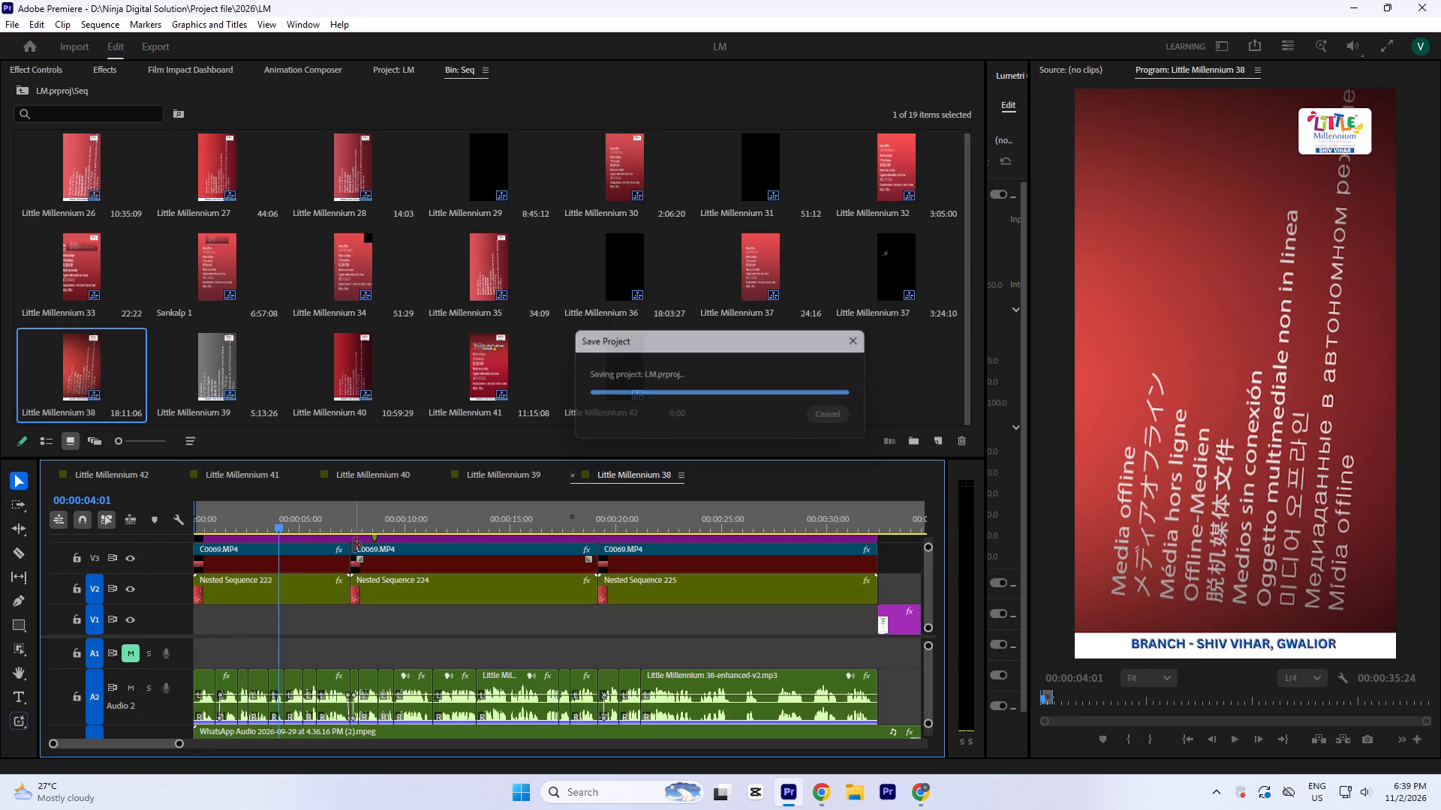
{"action": "left_click", "coordinate": [307, 526]}
{"action": "key", "text": "space"}
{"action": "key", "text": "minus"}
{"action": "key", "text": "space"}
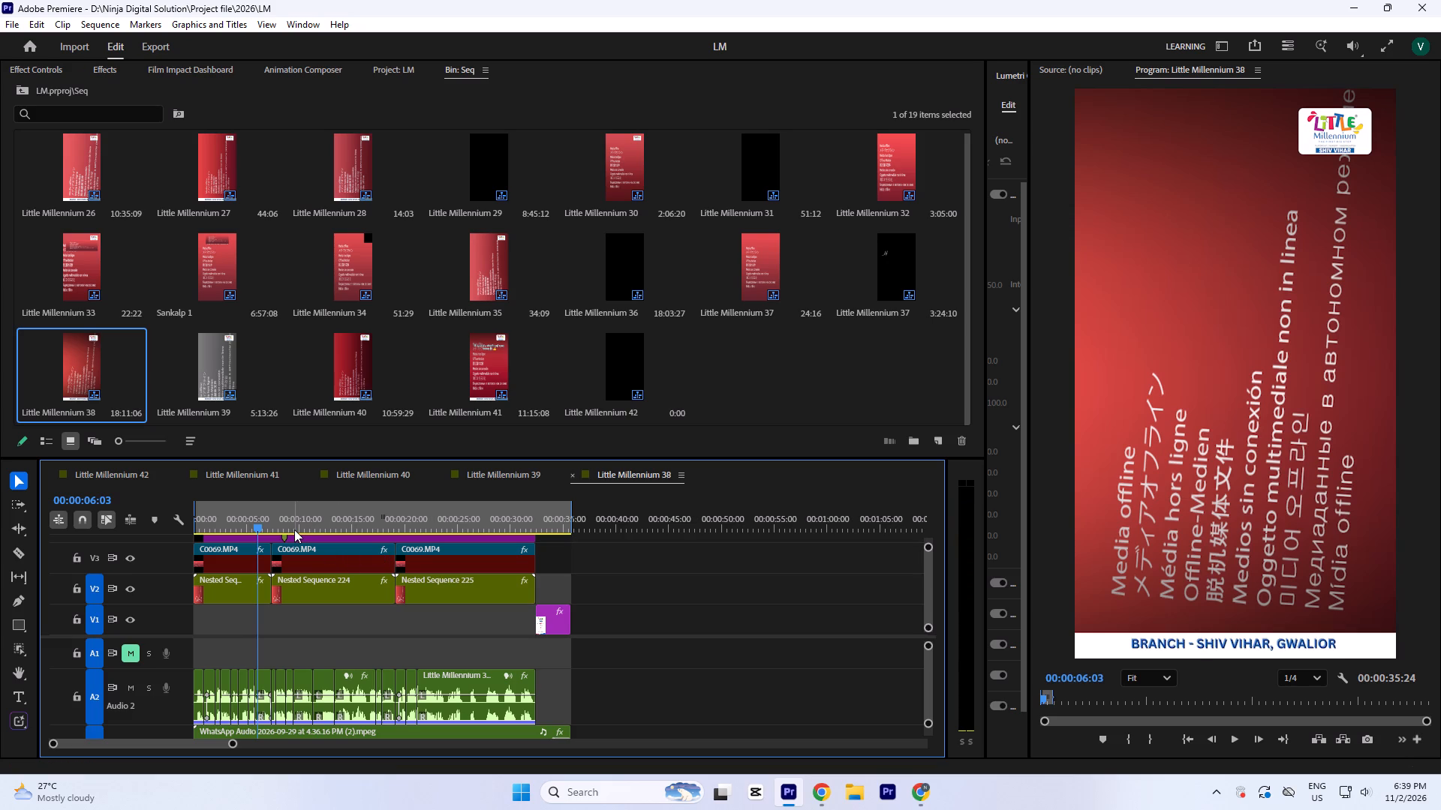
{"action": "key", "text": "ctrl+s"}
{"action": "key", "text": "grave"}
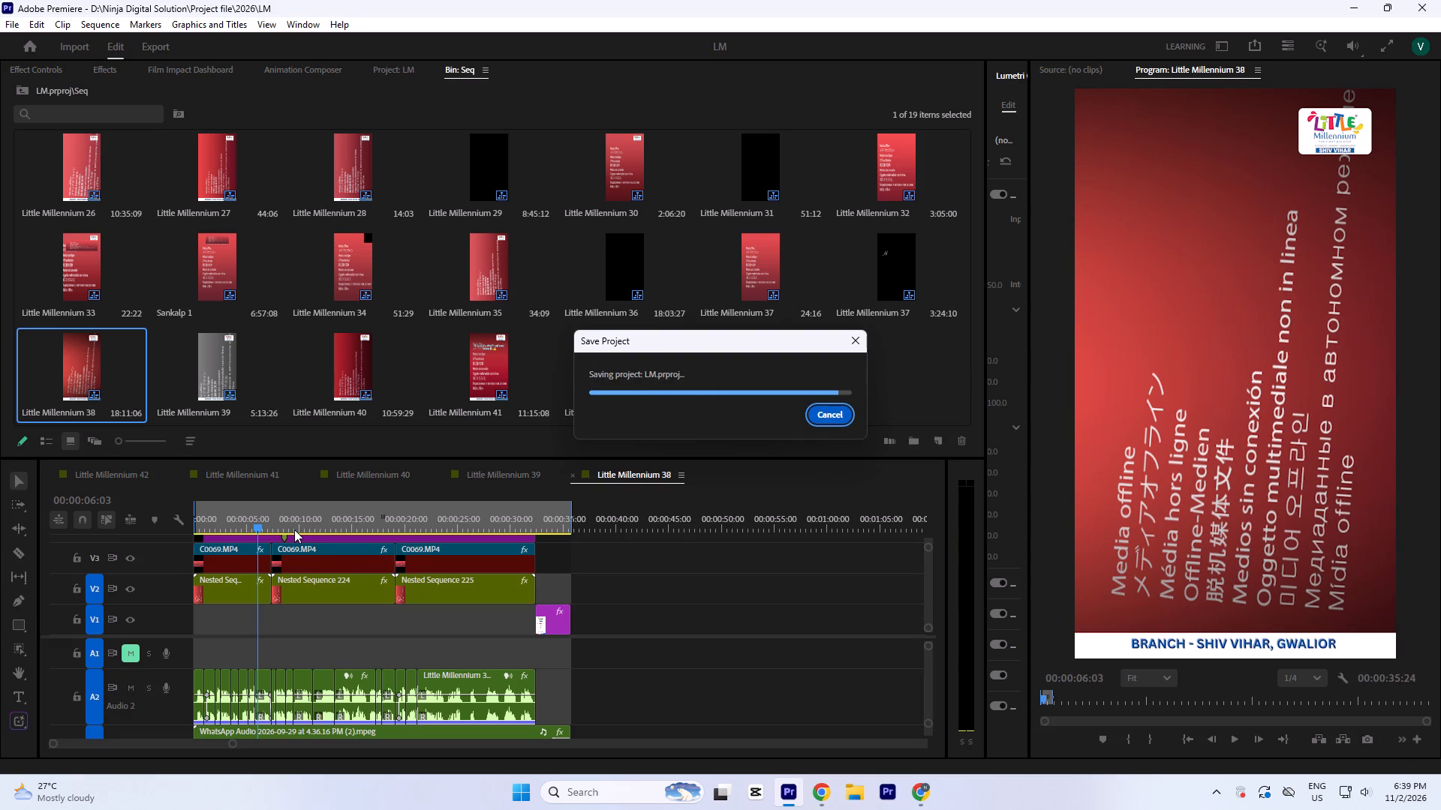
Close the Little Millennium 39, 40, 41 and 42 sequences, keeping only Little Millennium 38 open.
{"action": "left_click", "coordinate": [481, 475]}
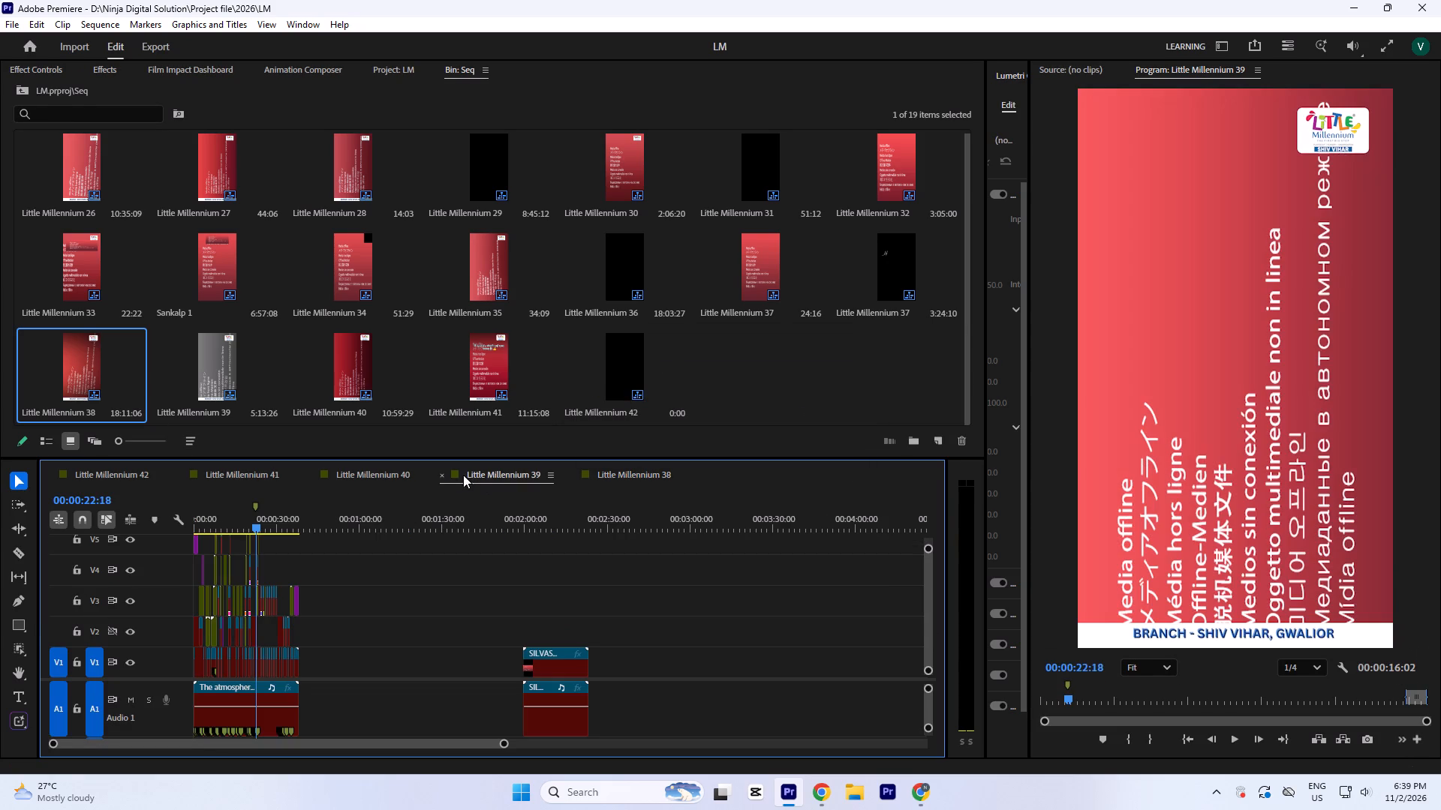
{"action": "left_click", "coordinate": [438, 475]}
{"action": "left_click", "coordinate": [364, 480]}
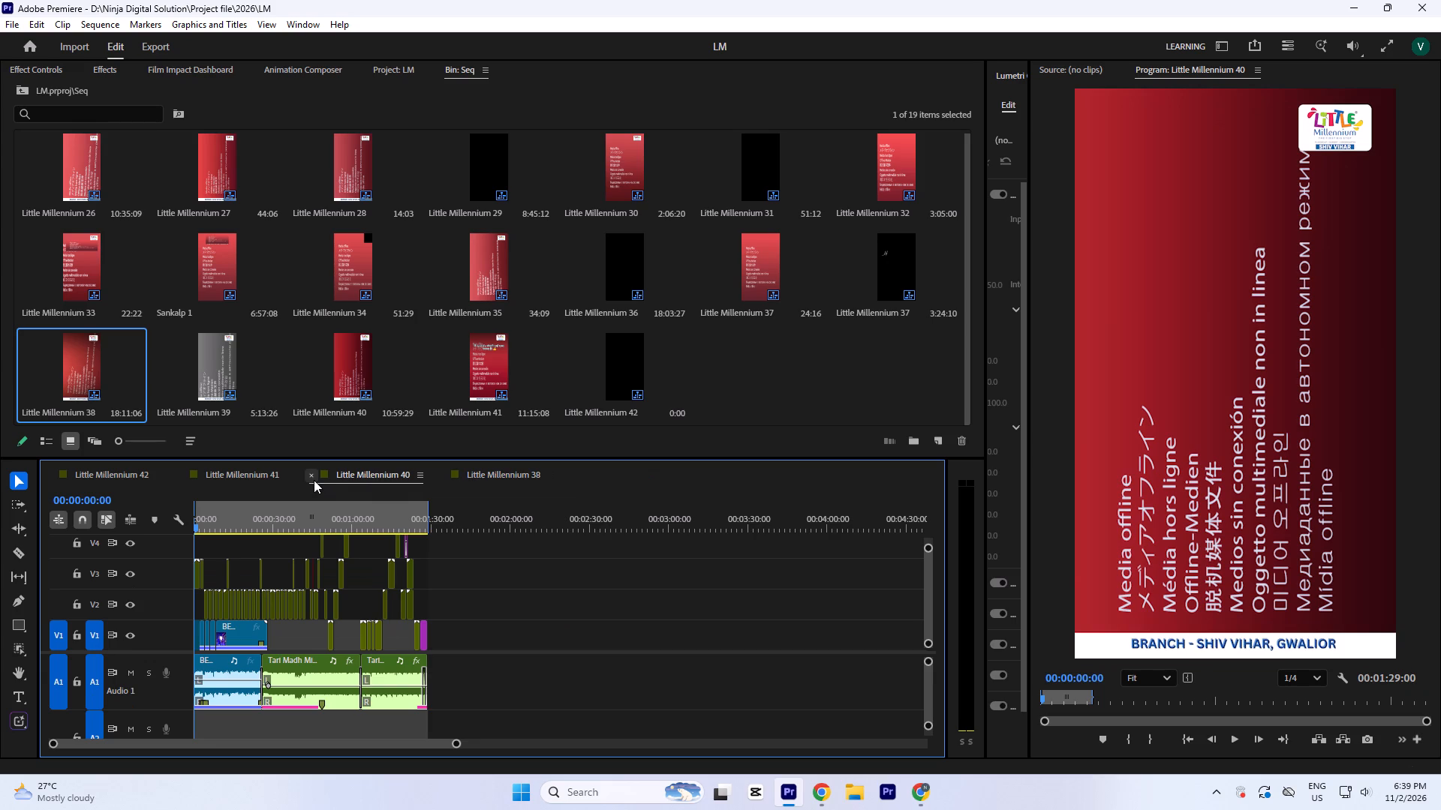
{"action": "left_click", "coordinate": [314, 480]}
{"action": "left_click", "coordinate": [242, 475]}
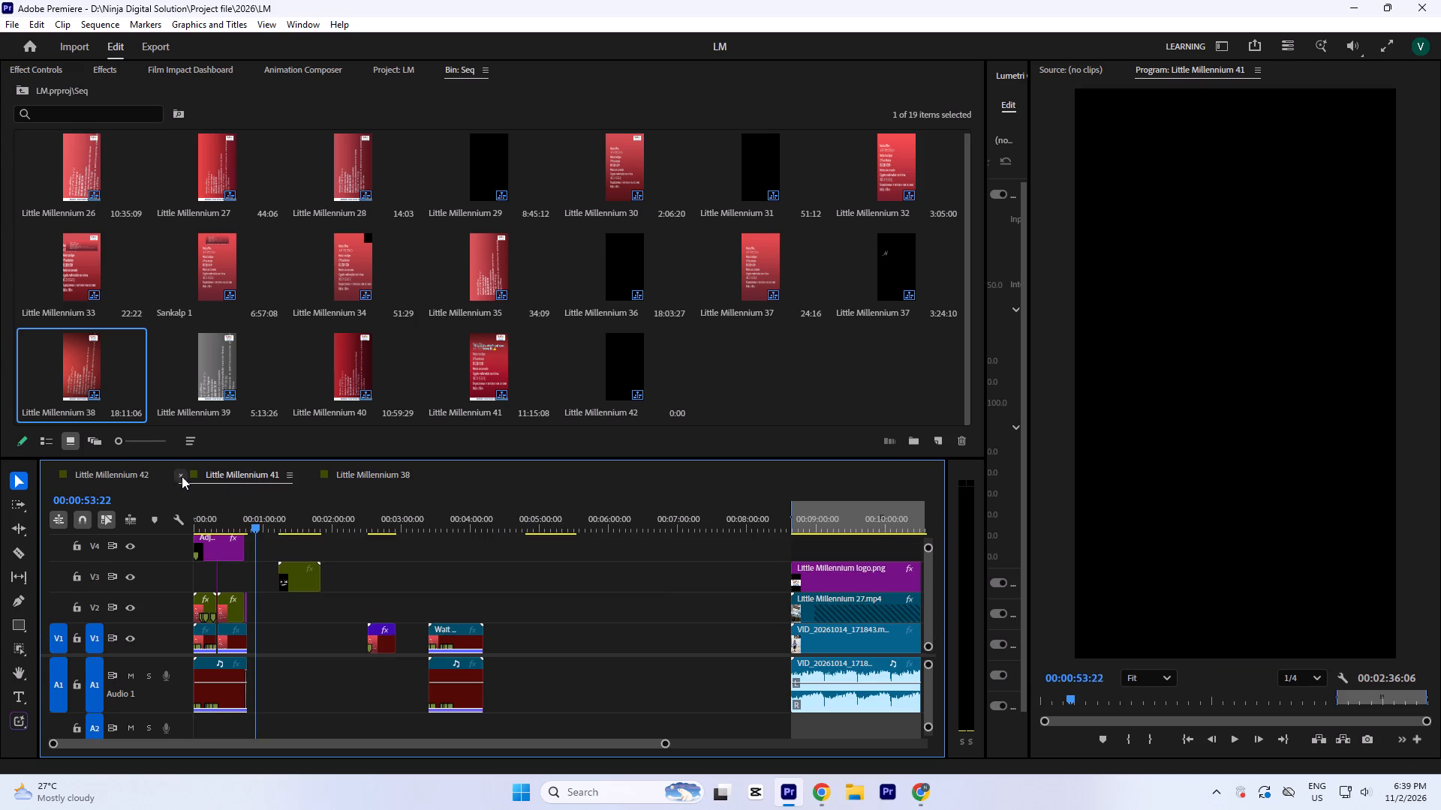
{"action": "left_click", "coordinate": [182, 476]}
{"action": "left_click", "coordinate": [93, 472]}
{"action": "left_click", "coordinate": [47, 477]}
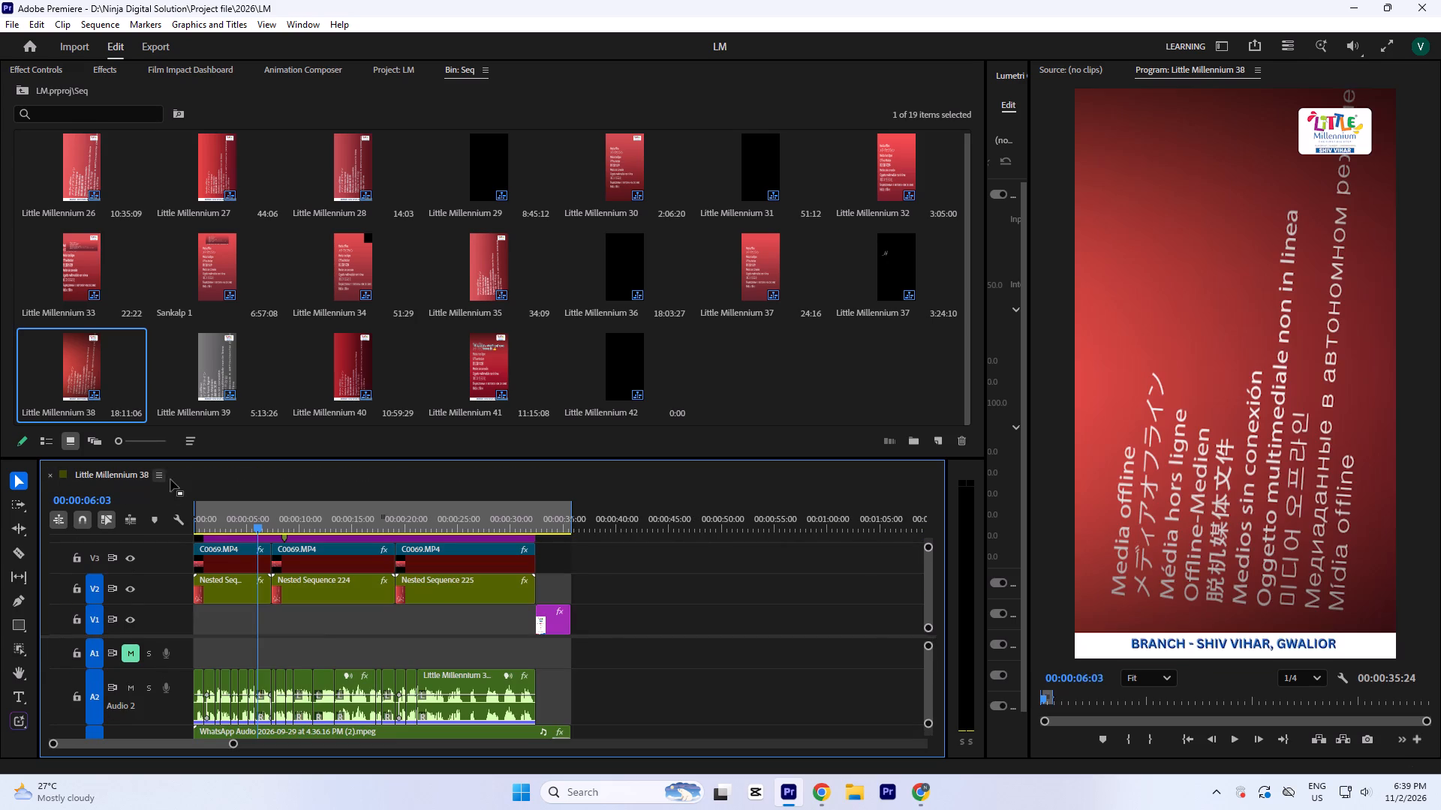
Save the LM project with the playhead at about 11 seconds in Little Millennium 38.
{"action": "left_click", "coordinate": [320, 517]}
{"action": "key", "text": "ctrl+s"}
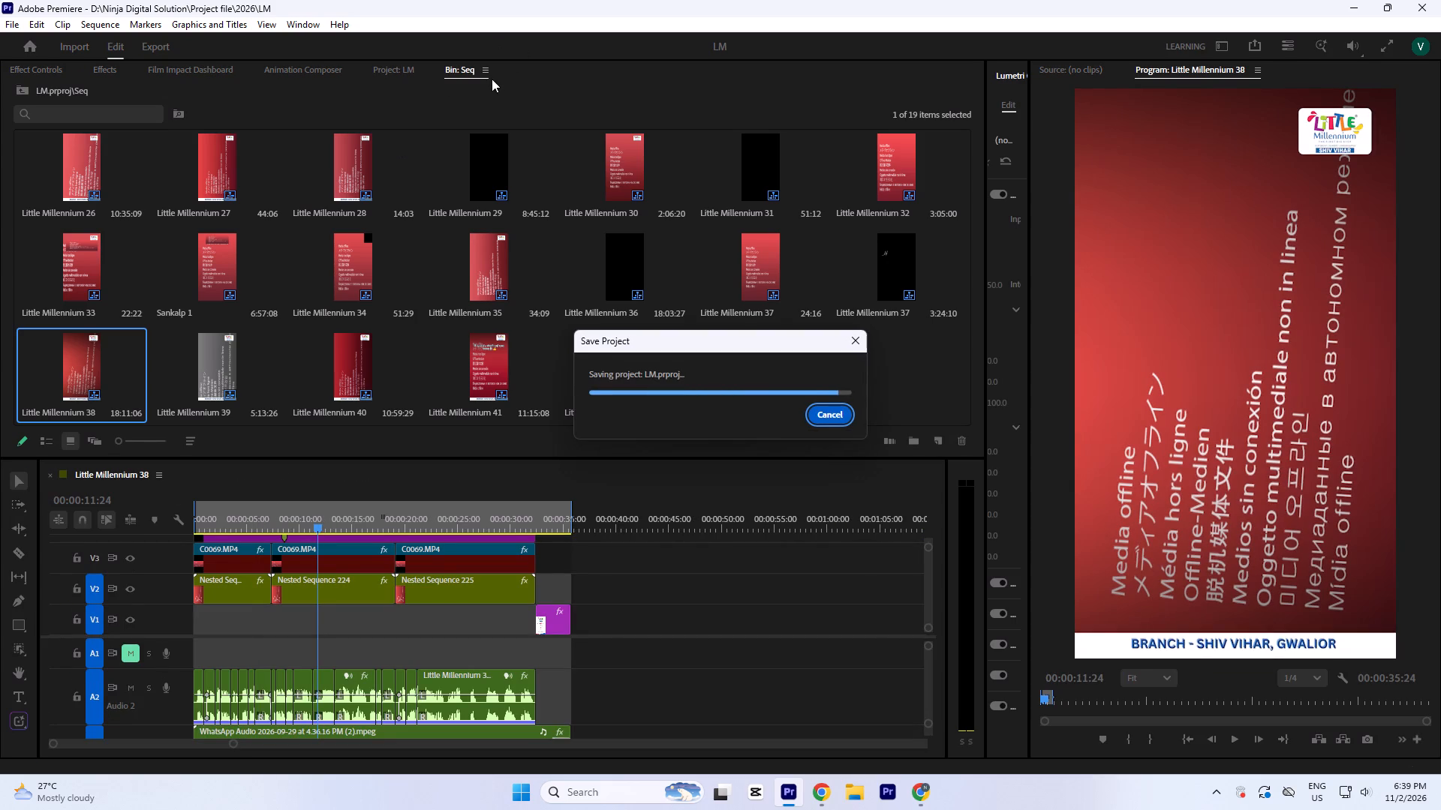
Close the opened Seq bin to return to the LM project's top-level bins.
{"action": "left_click", "coordinate": [488, 70]}
{"action": "left_click", "coordinate": [484, 70]}
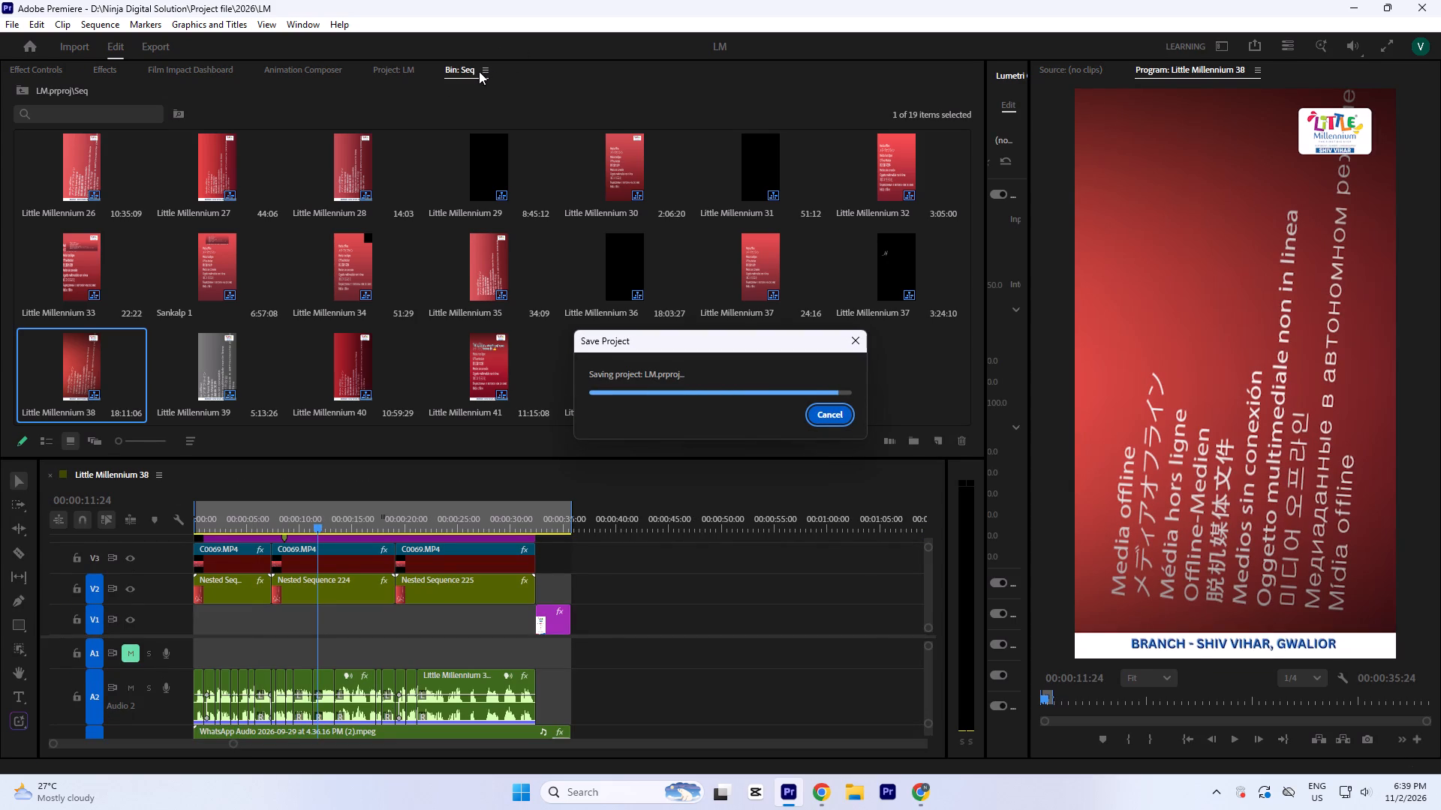
{"action": "left_click", "coordinate": [487, 71]}
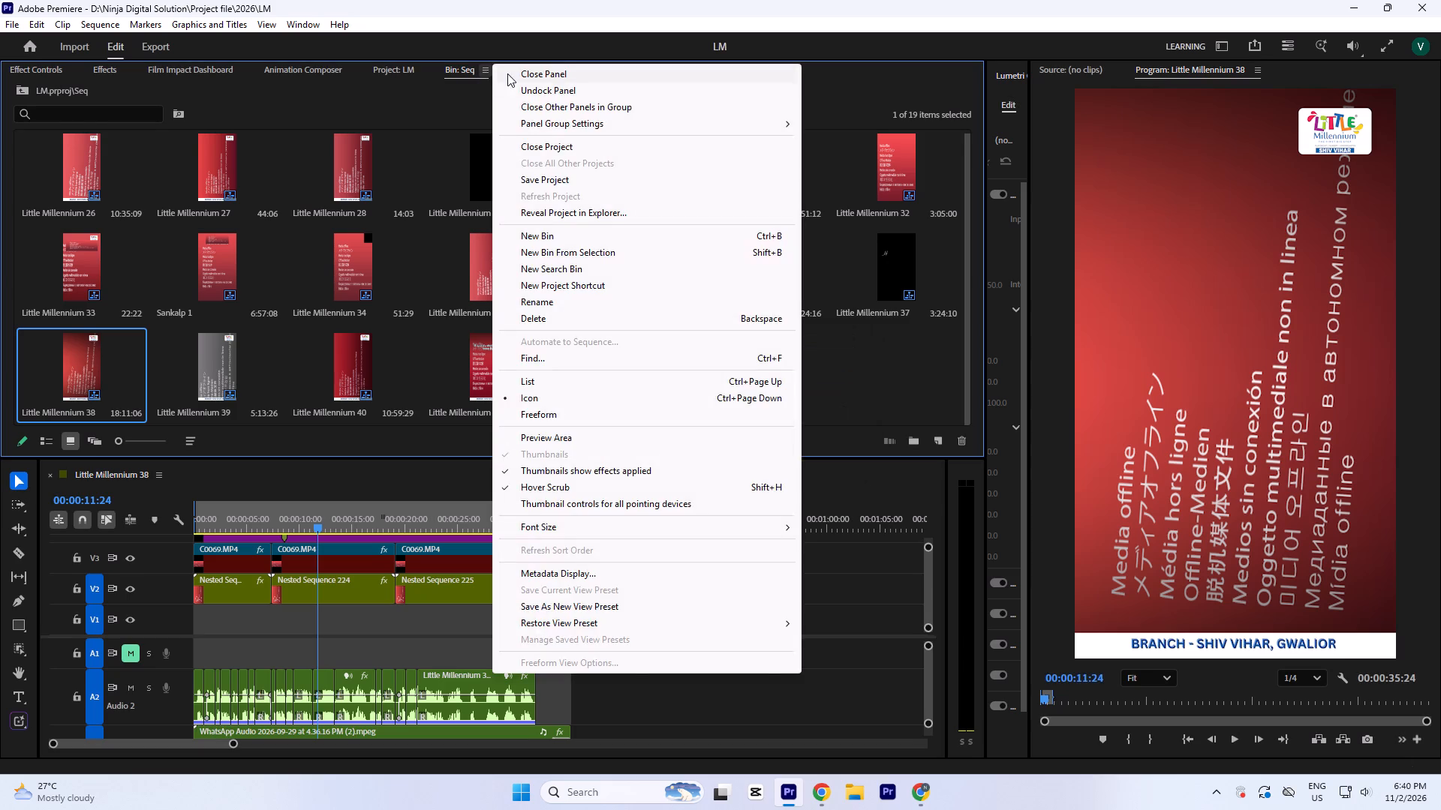
{"action": "left_click", "coordinate": [507, 73]}
Move the Little Millennium 38 playhead to about 15 seconds and save the LM project.
{"action": "left_click", "coordinate": [358, 517]}
{"action": "key", "text": "ctrl+s"}
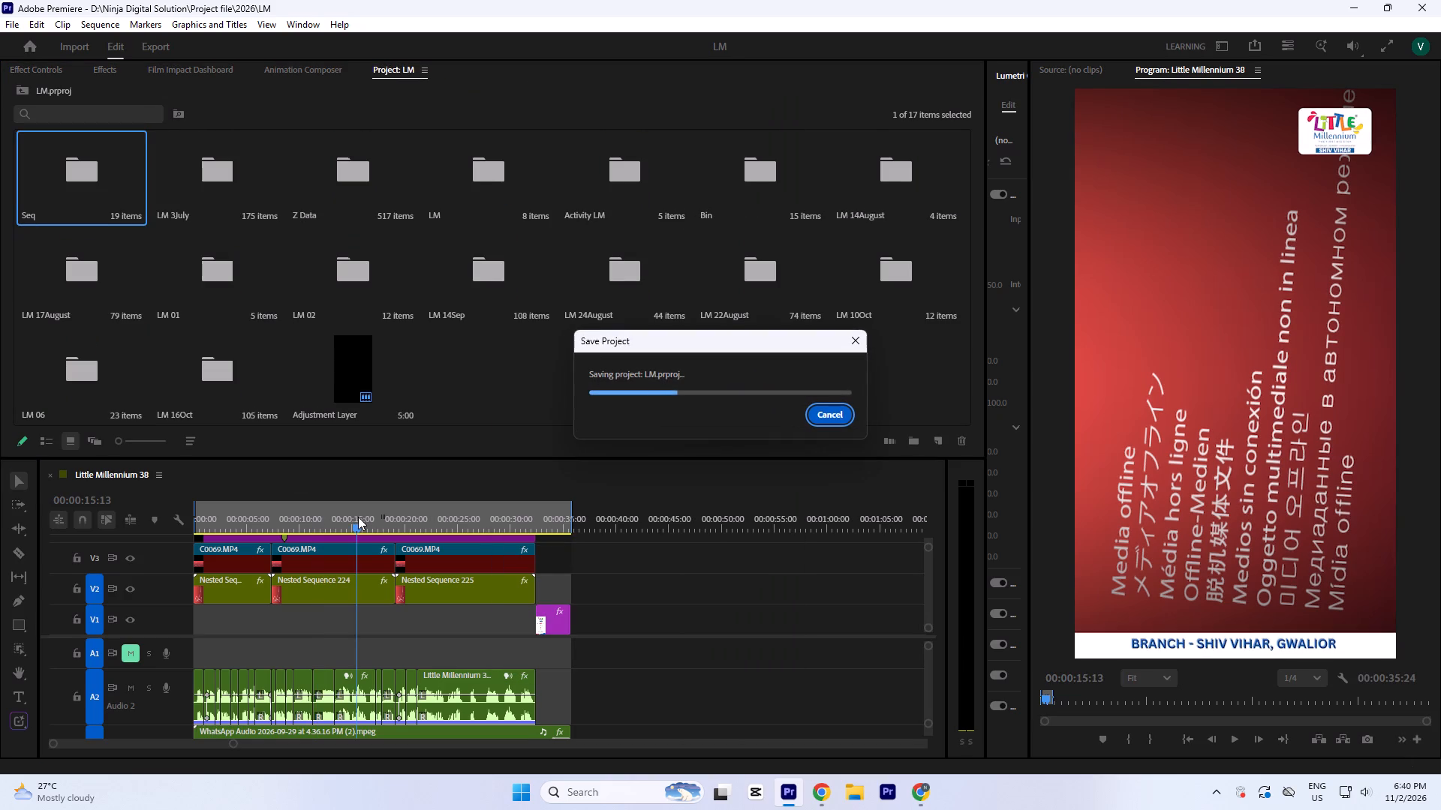
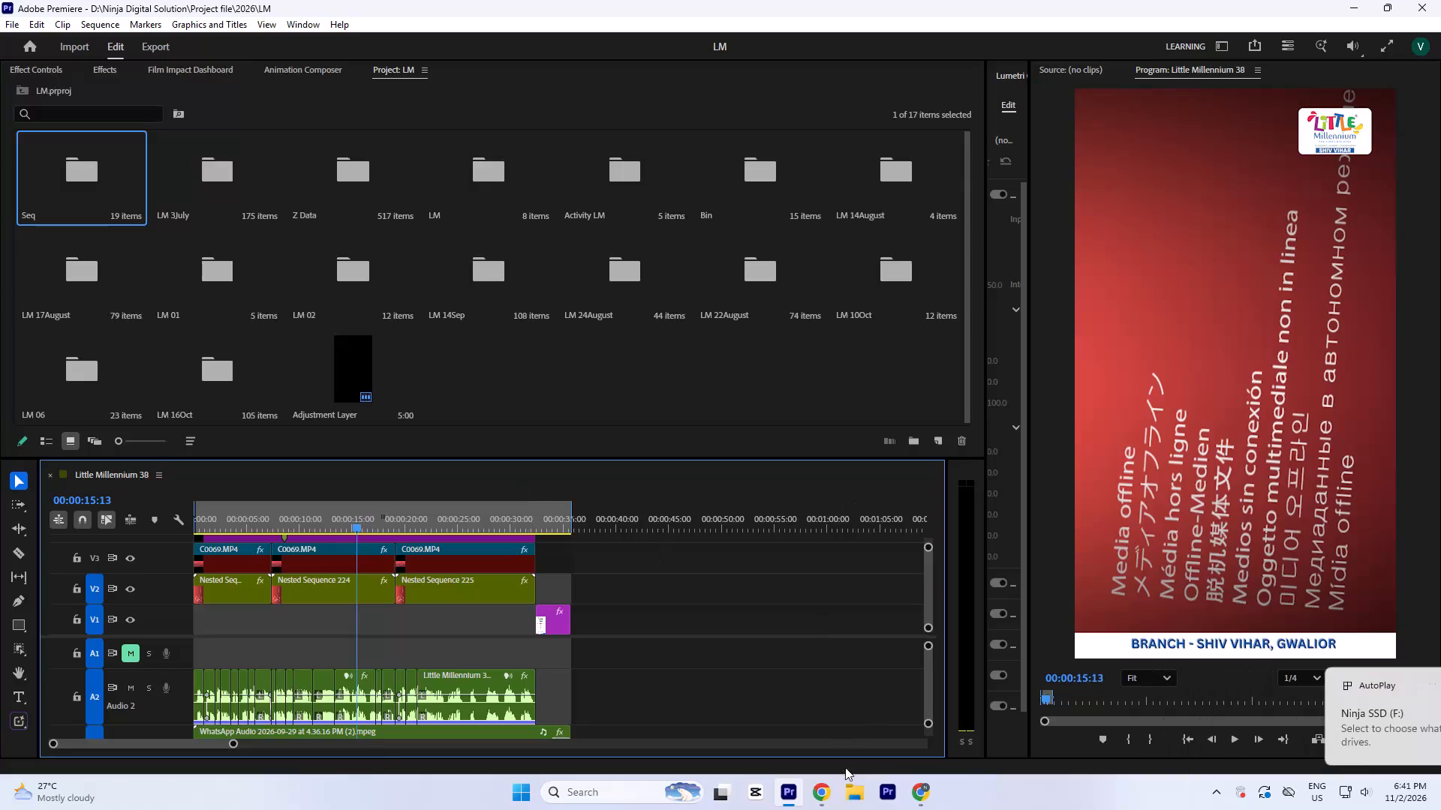
Check the LM 10Oct footage folder inside the data backup folder on Seagate Expansion Drive (E:).
{"action": "left_click", "coordinate": [855, 778]}
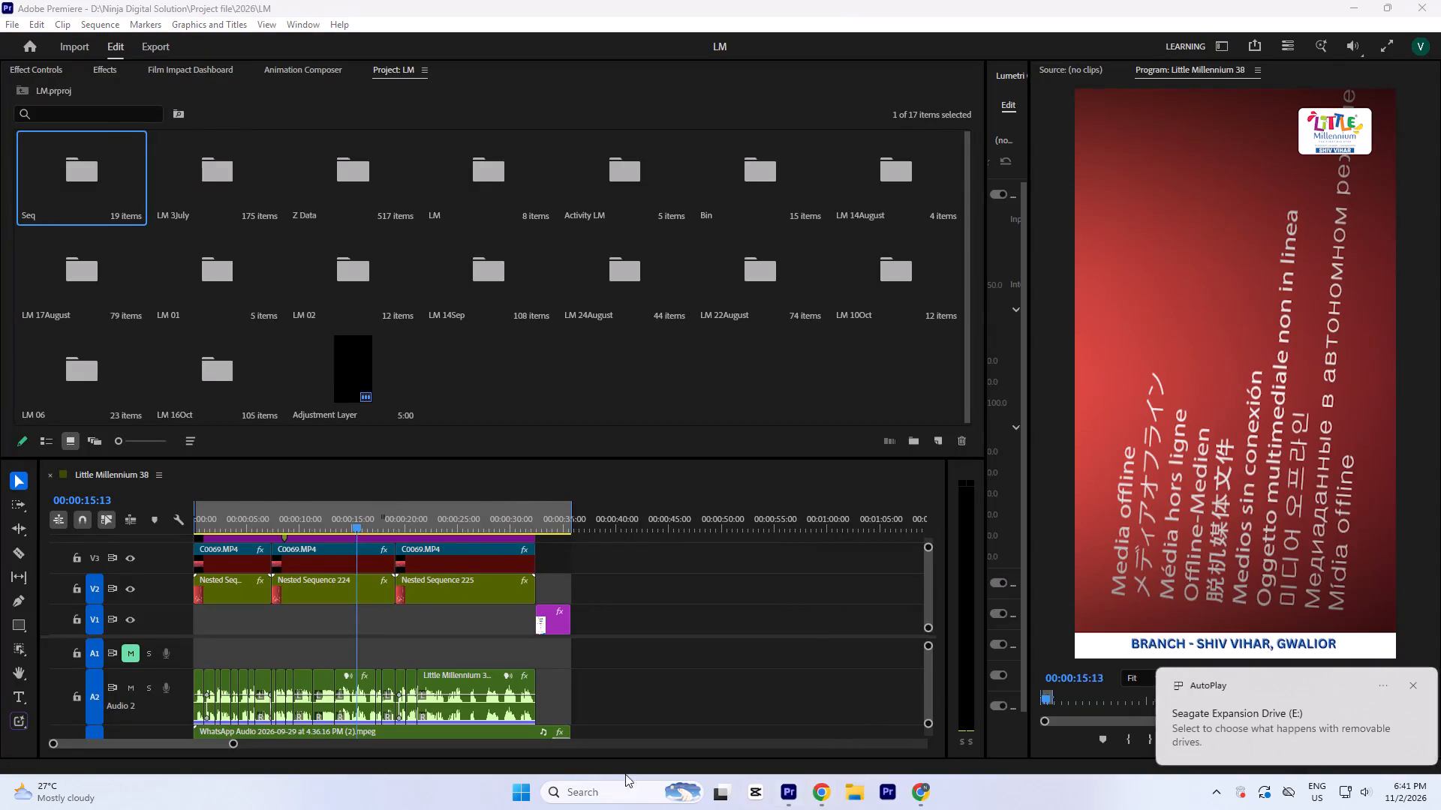
{"action": "left_click", "coordinate": [86, 506]}
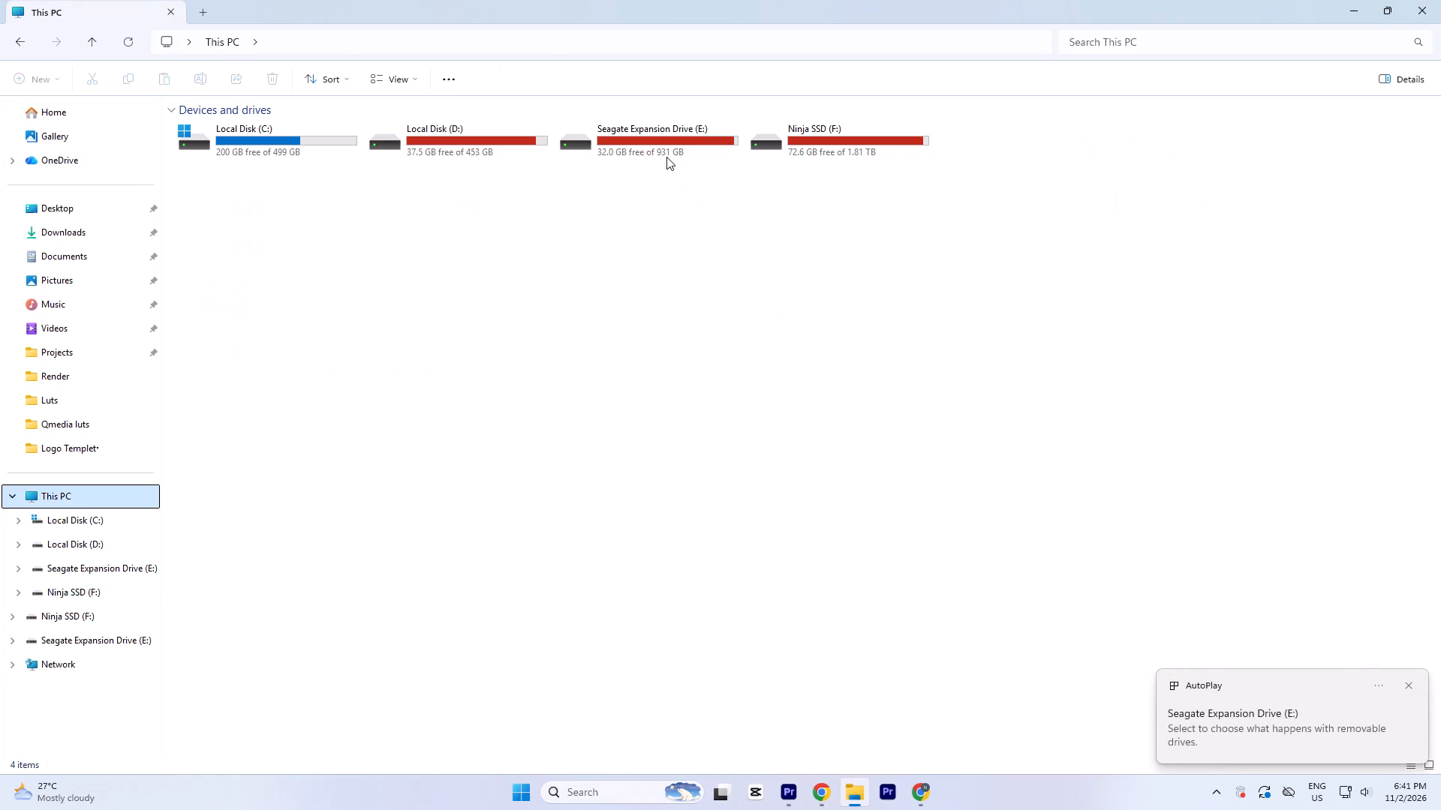
{"action": "double_click", "coordinate": [666, 157]}
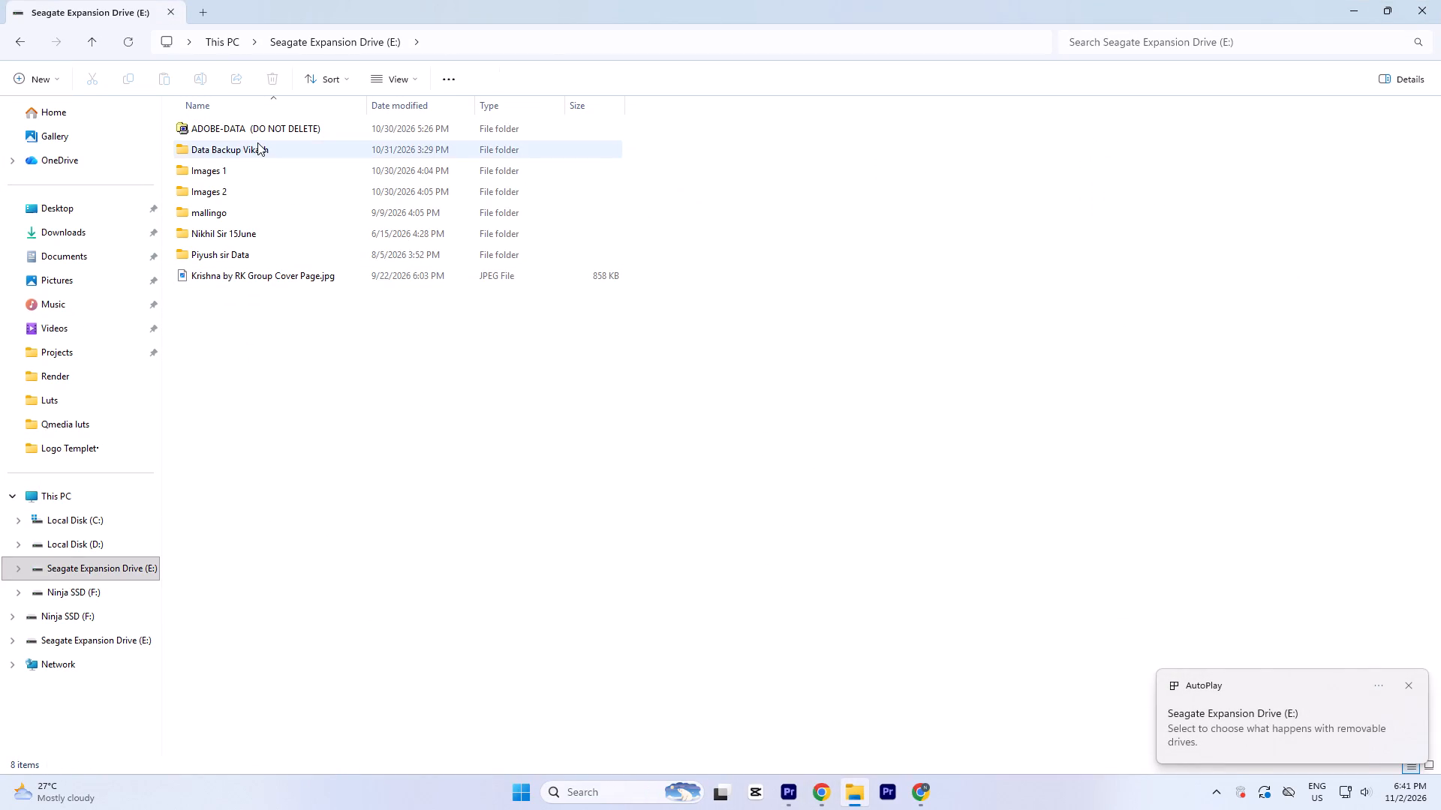
{"action": "double_click", "coordinate": [257, 142]}
{"action": "scroll", "coordinate": [344, 286], "scroll_direction": "up", "scroll_amount": 4}
{"action": "scroll", "coordinate": [387, 620], "scroll_direction": "down", "scroll_amount": 1}
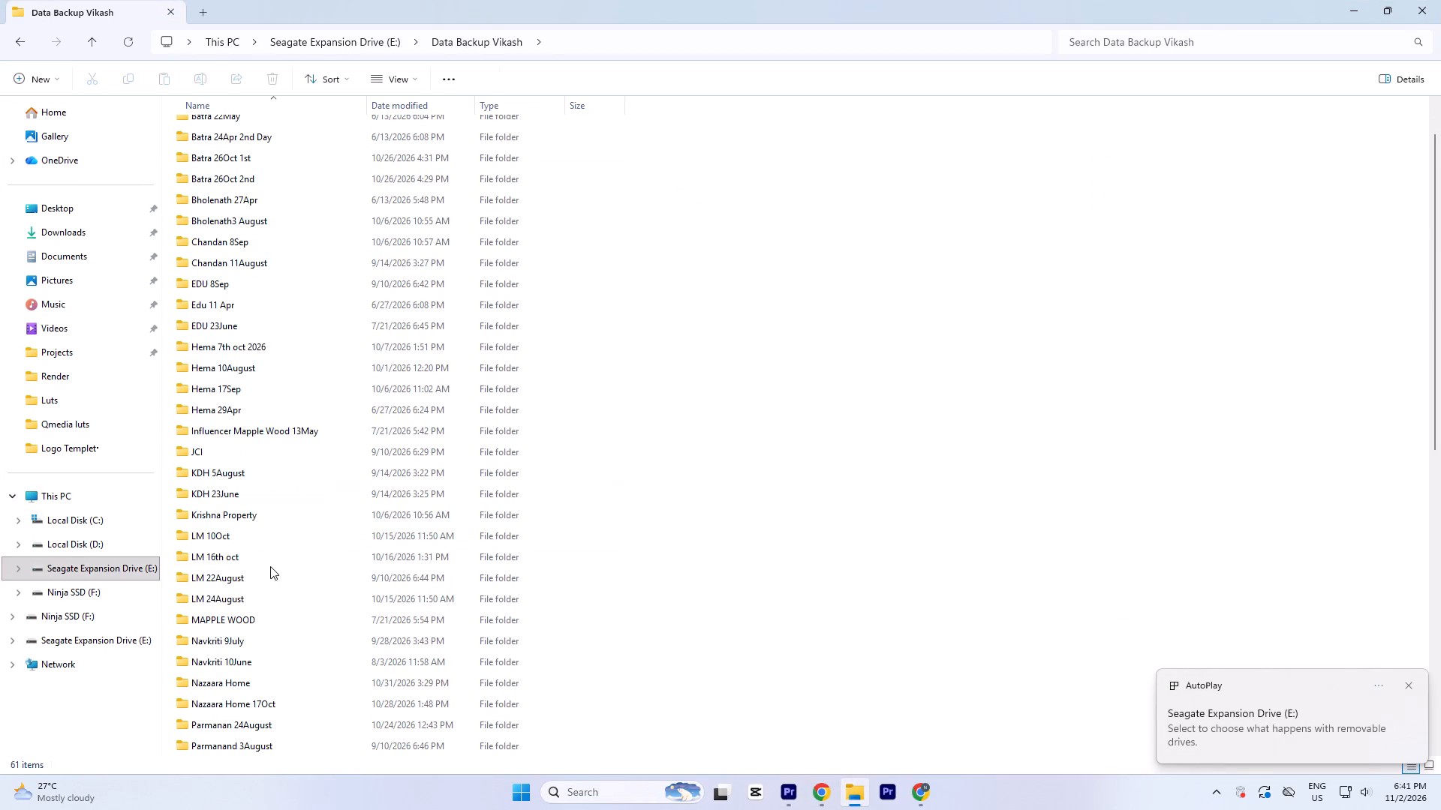
{"action": "double_click", "coordinate": [248, 534]}
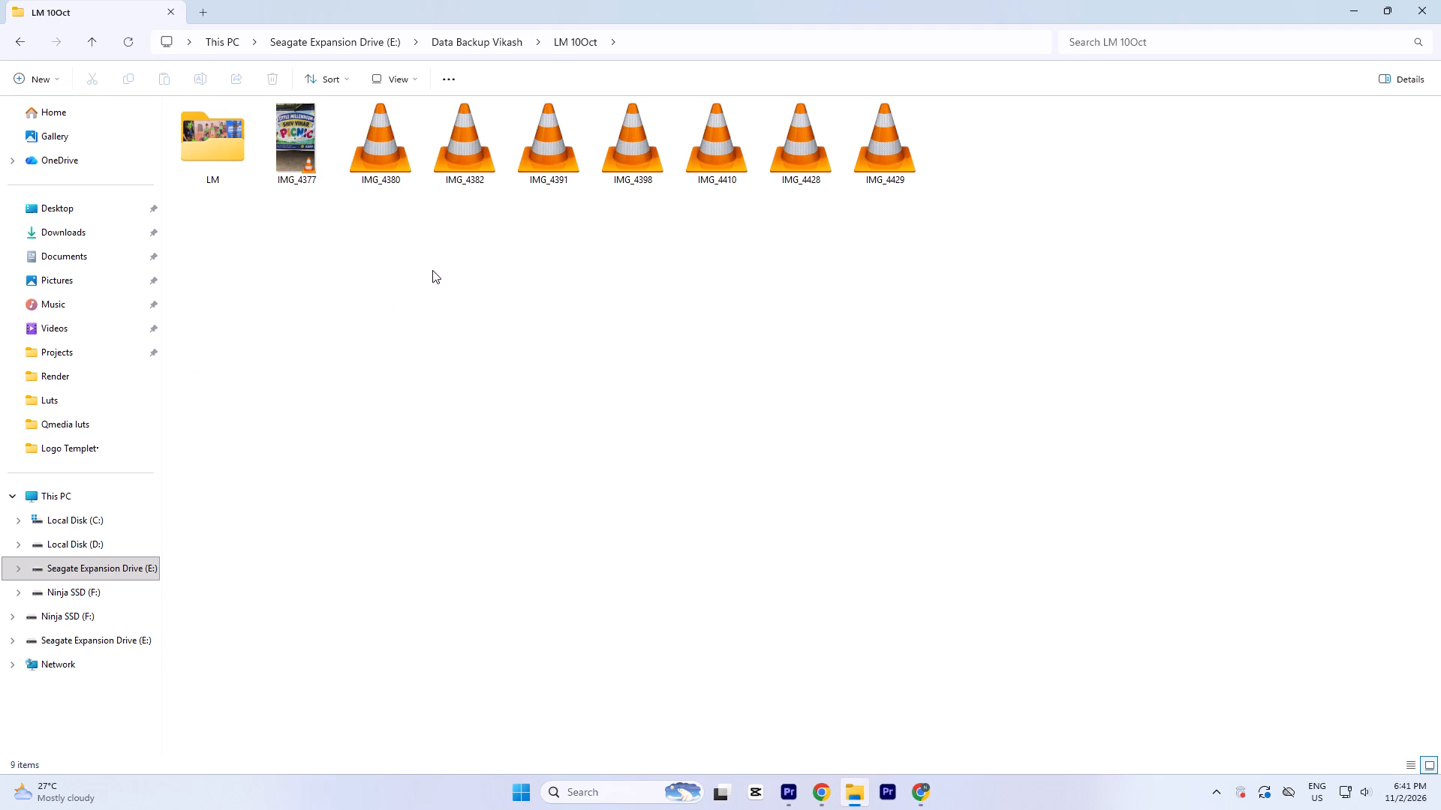
{"action": "key", "text": "BackSpace"}
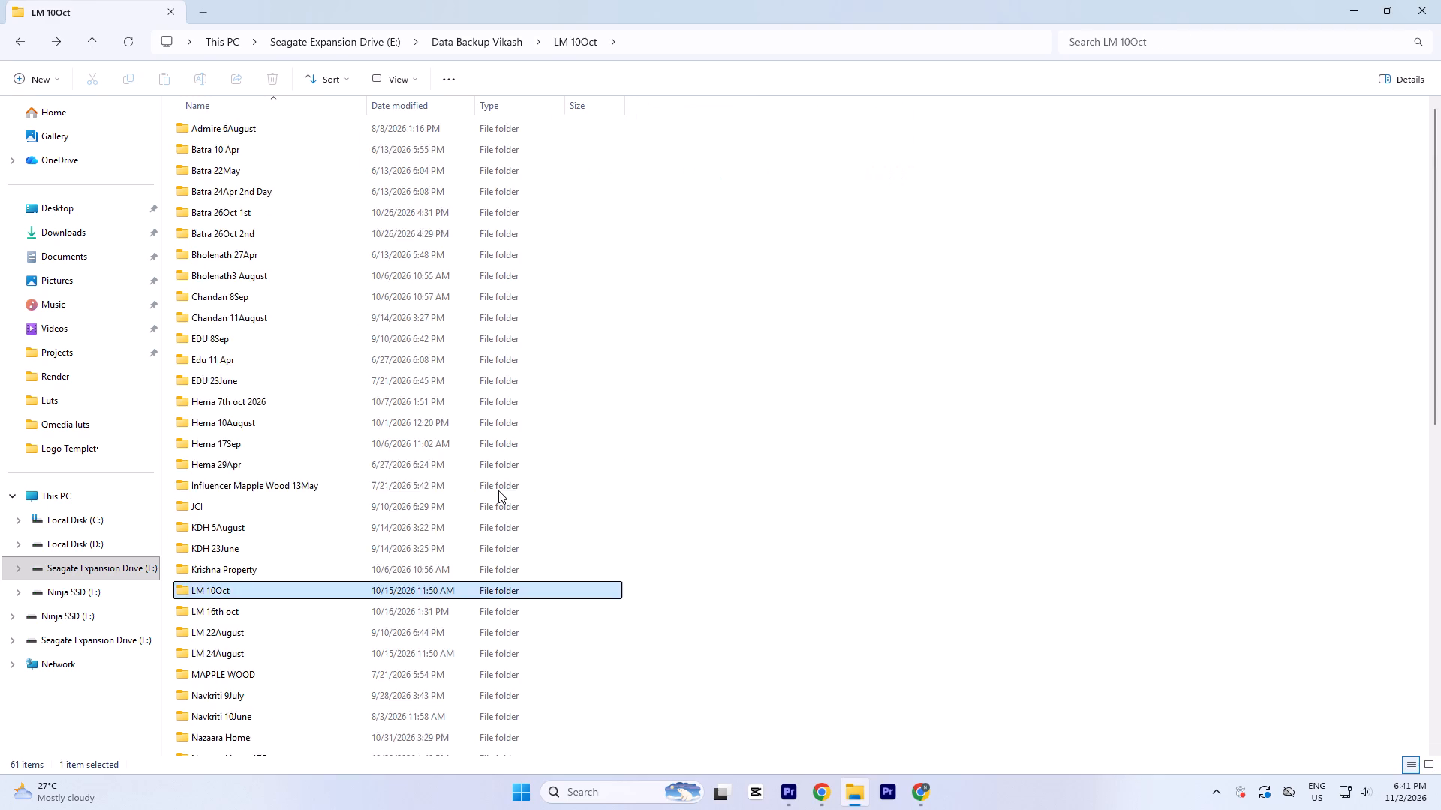
In the LM 16th oct backup folder, sort the files by type and delete the non-video files C0742M01 through C0851M01.
{"action": "scroll", "coordinate": [498, 490], "scroll_direction": "down", "scroll_amount": 2}
{"action": "double_click", "coordinate": [248, 490]}
{"action": "scroll", "coordinate": [390, 397], "scroll_direction": "up", "scroll_amount": 2}
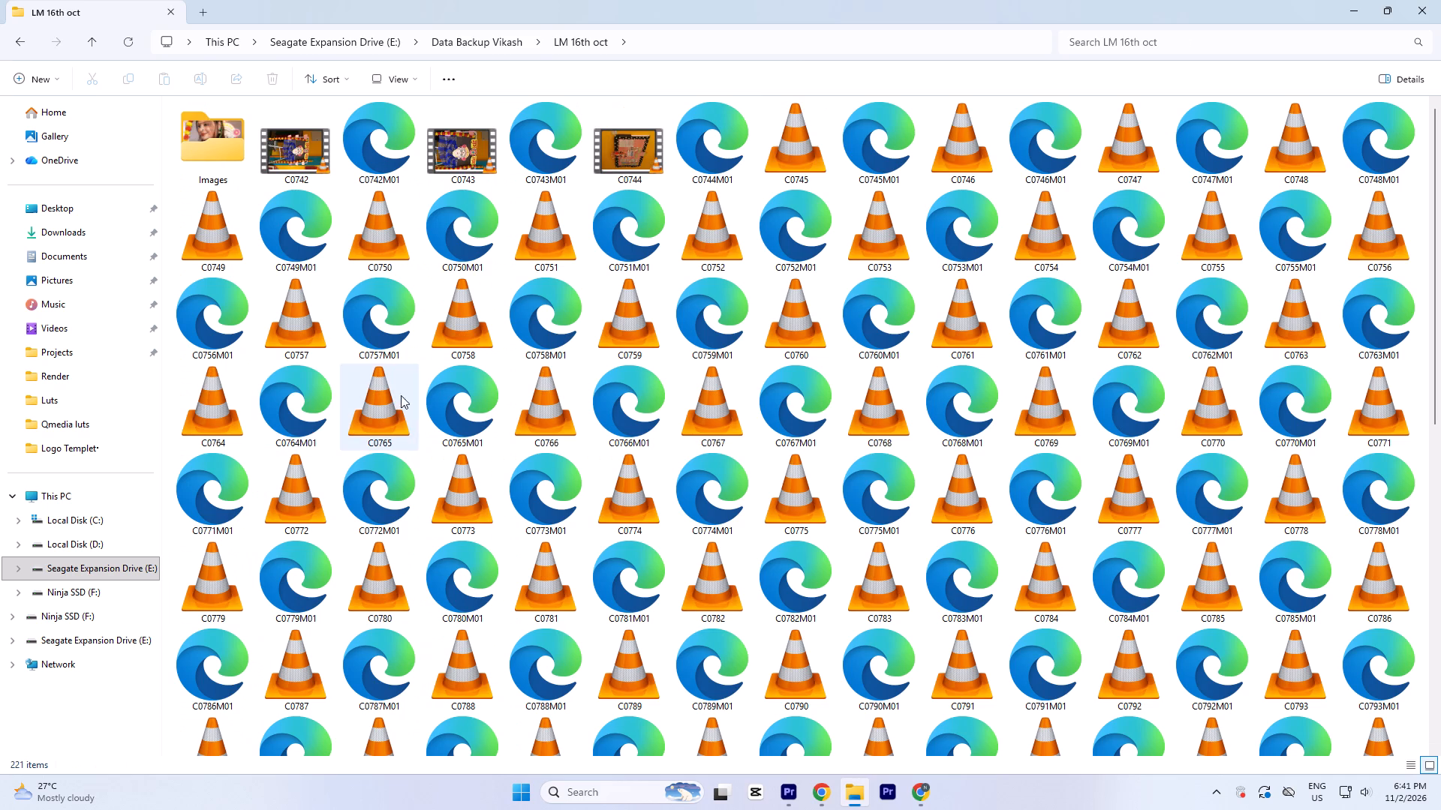
{"action": "scroll", "coordinate": [678, 559], "scroll_direction": "down", "scroll_amount": 5}
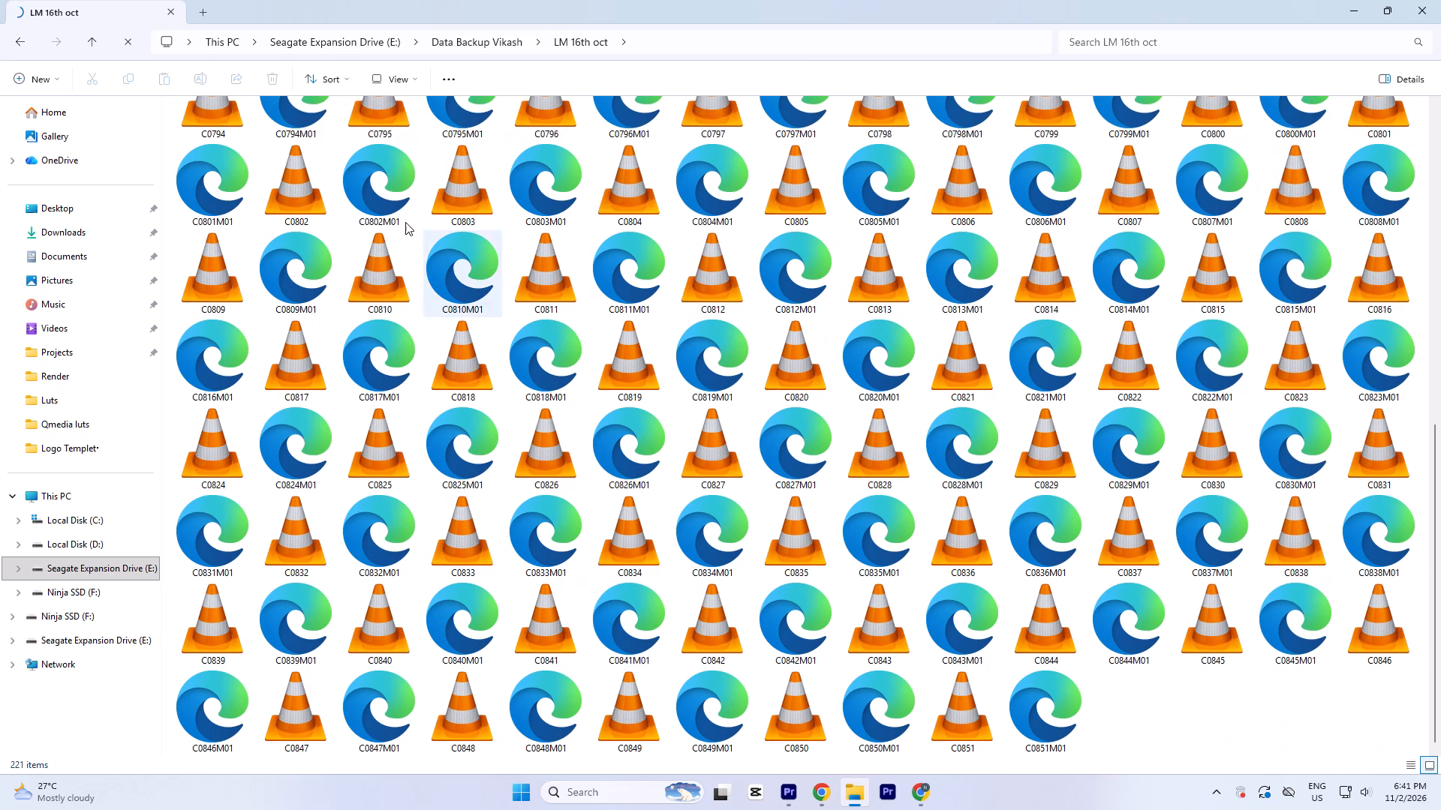
{"action": "left_click", "coordinate": [338, 78]}
{"action": "left_click", "coordinate": [344, 159]}
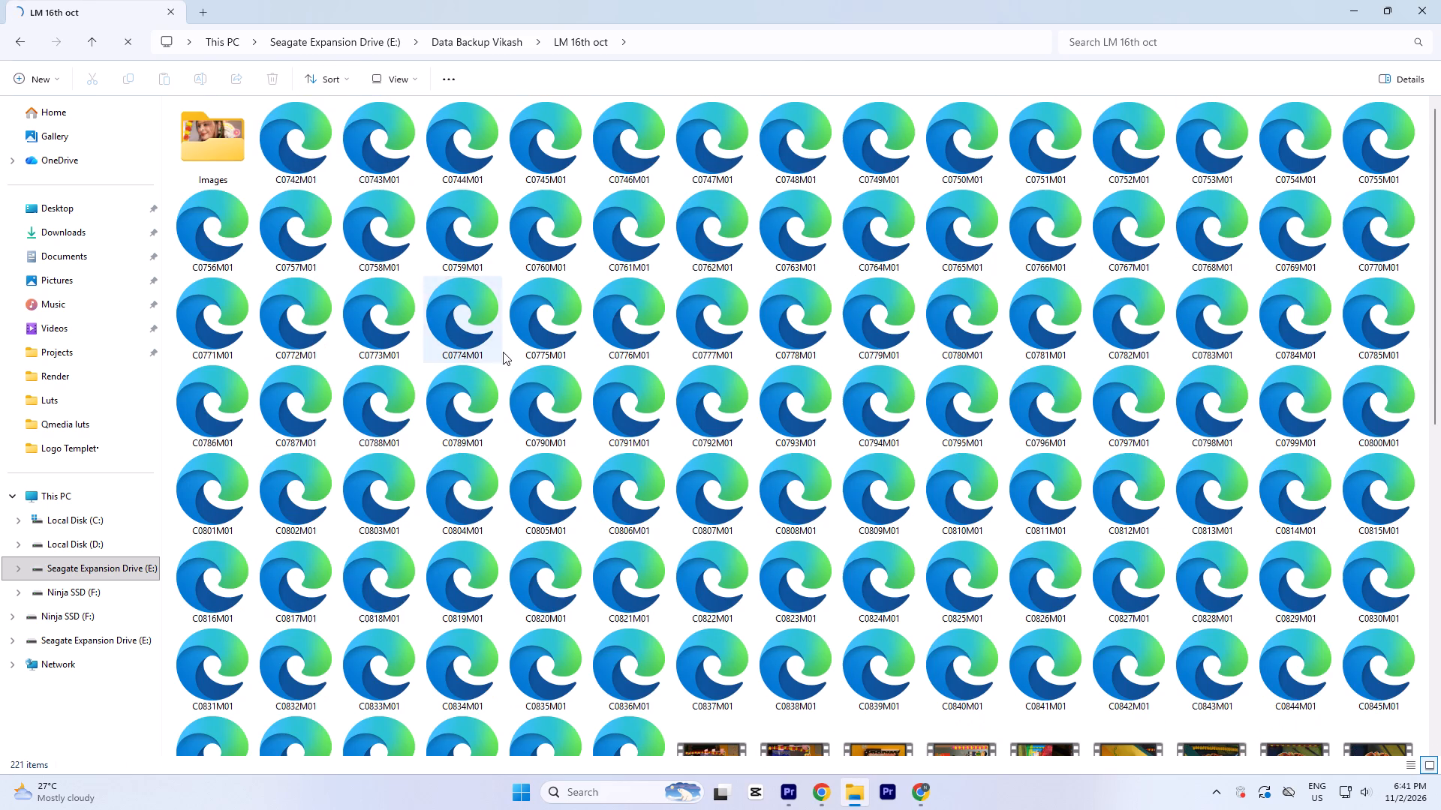
{"action": "scroll", "coordinate": [504, 352], "scroll_direction": "up", "scroll_amount": 4}
{"action": "left_click", "coordinate": [297, 163]}
{"action": "scroll", "coordinate": [336, 221], "scroll_direction": "down", "scroll_amount": 6}
{"action": "scroll", "coordinate": [431, 351], "scroll_direction": "up", "scroll_amount": 1}
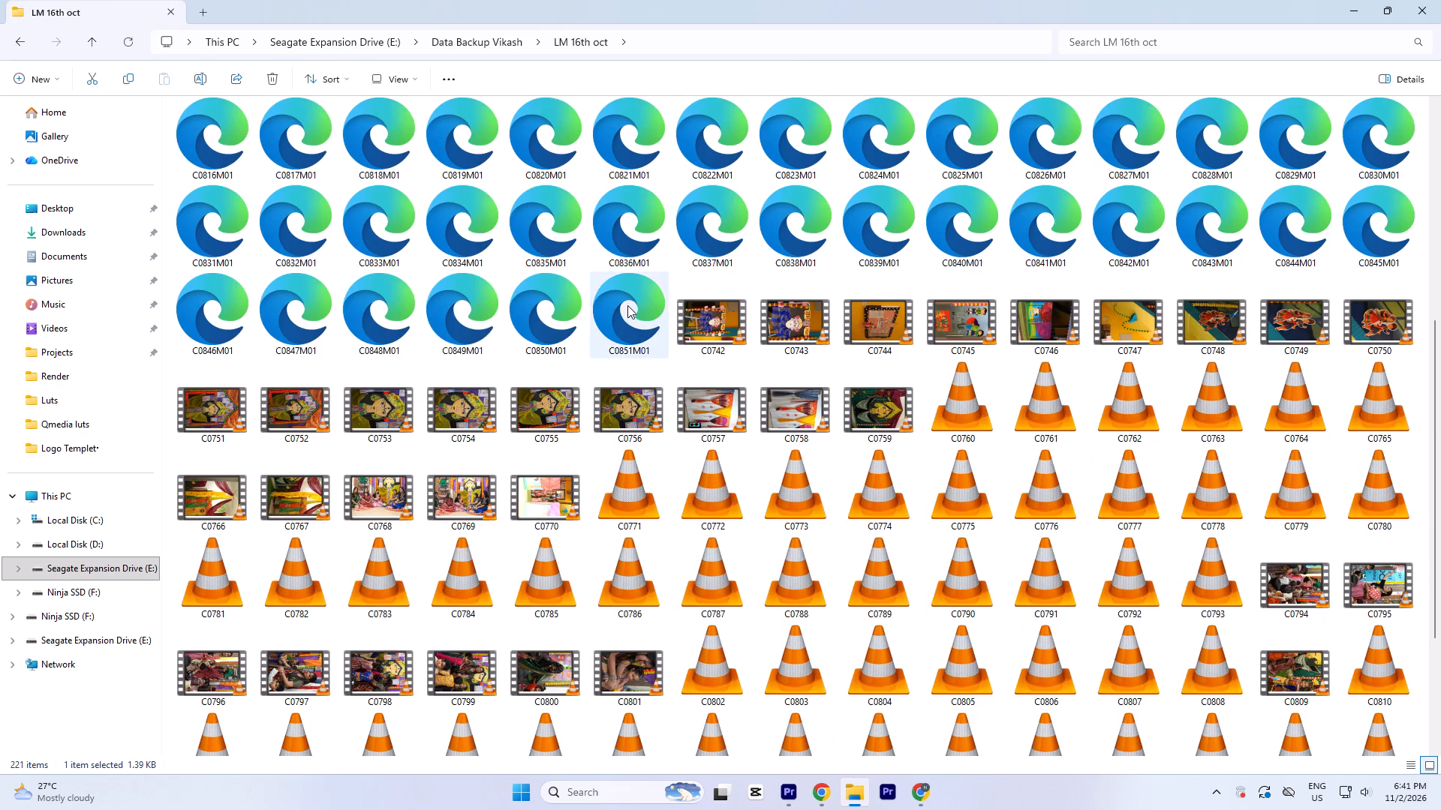
{"action": "left_click", "coordinate": [625, 303], "text": "ctrl+shift"}
{"action": "key", "text": "Delete"}
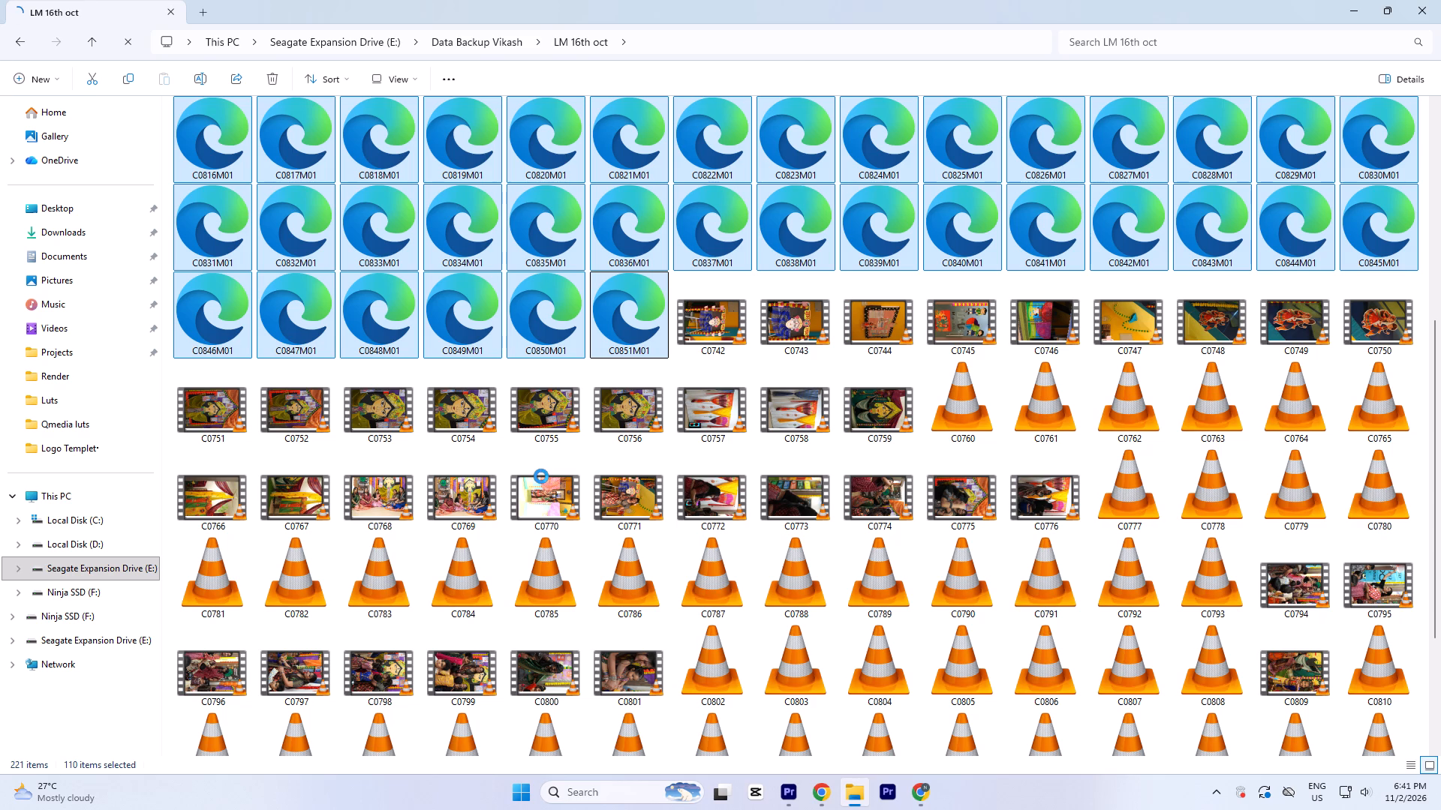
Examine the remaining video clips in the LM 16th oct folder, returning to the data backup folder when done.
{"action": "scroll", "coordinate": [639, 439], "scroll_direction": "up", "scroll_amount": 5}
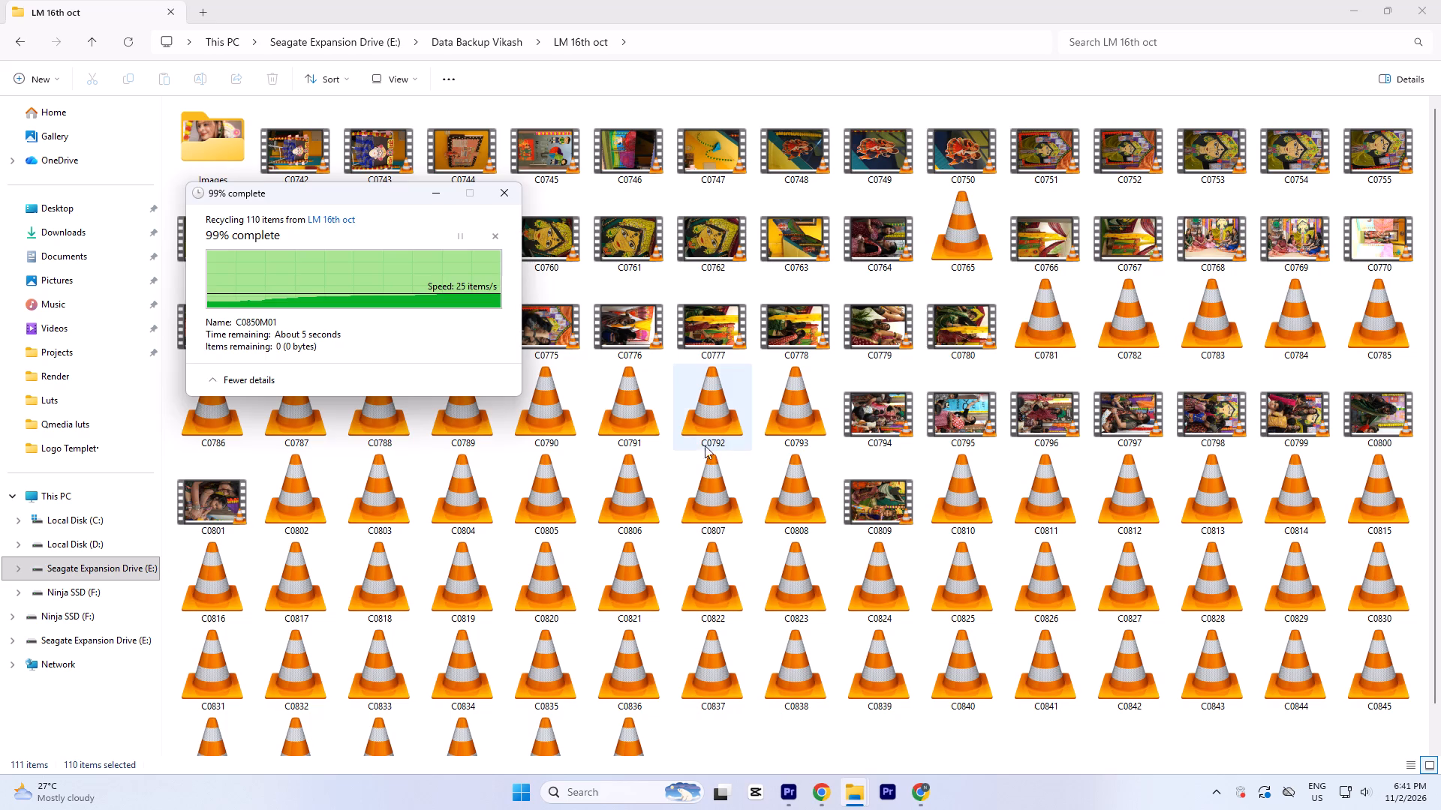
{"action": "scroll", "coordinate": [483, 456], "scroll_direction": "down", "scroll_amount": 3}
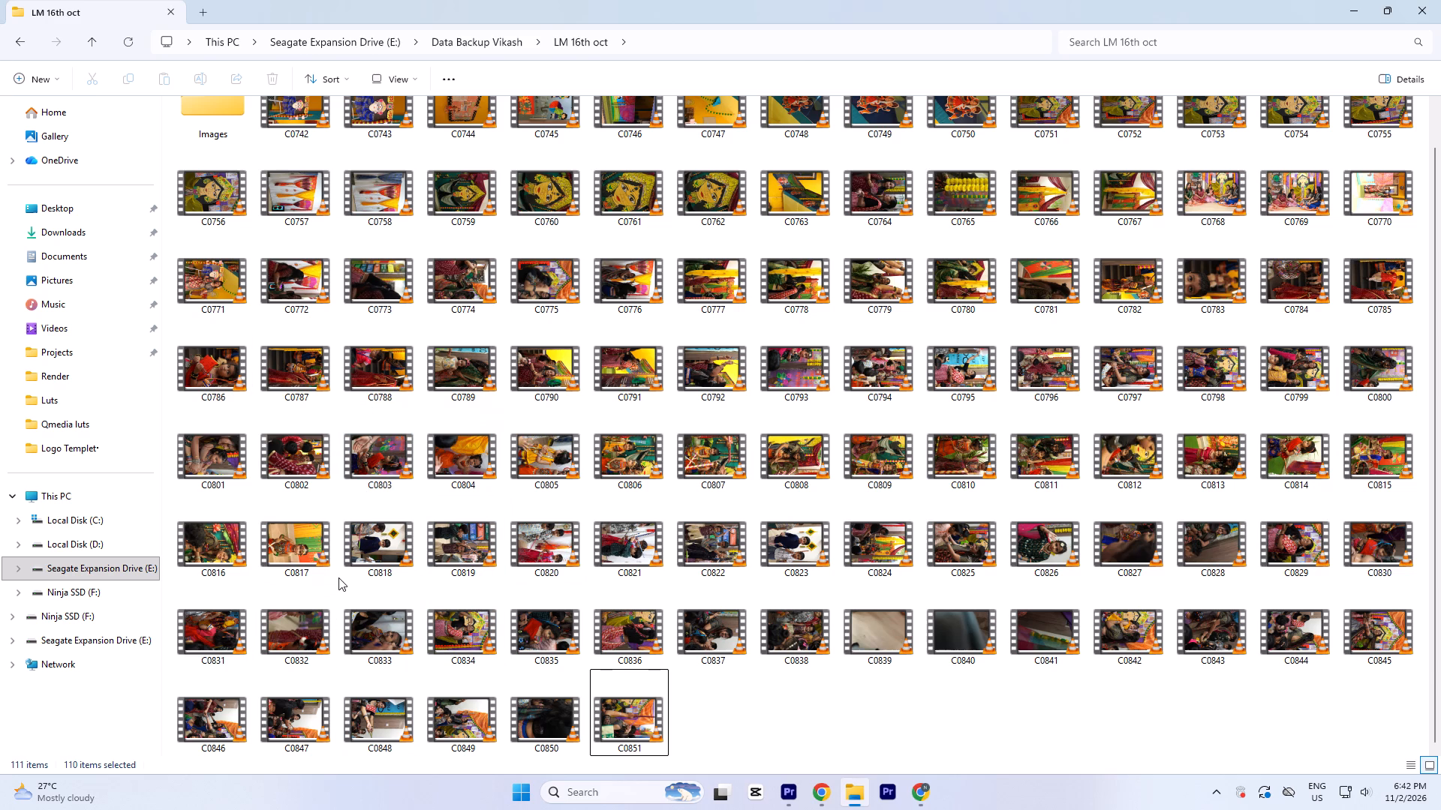
{"action": "scroll", "coordinate": [490, 565], "scroll_direction": "up", "scroll_amount": 3}
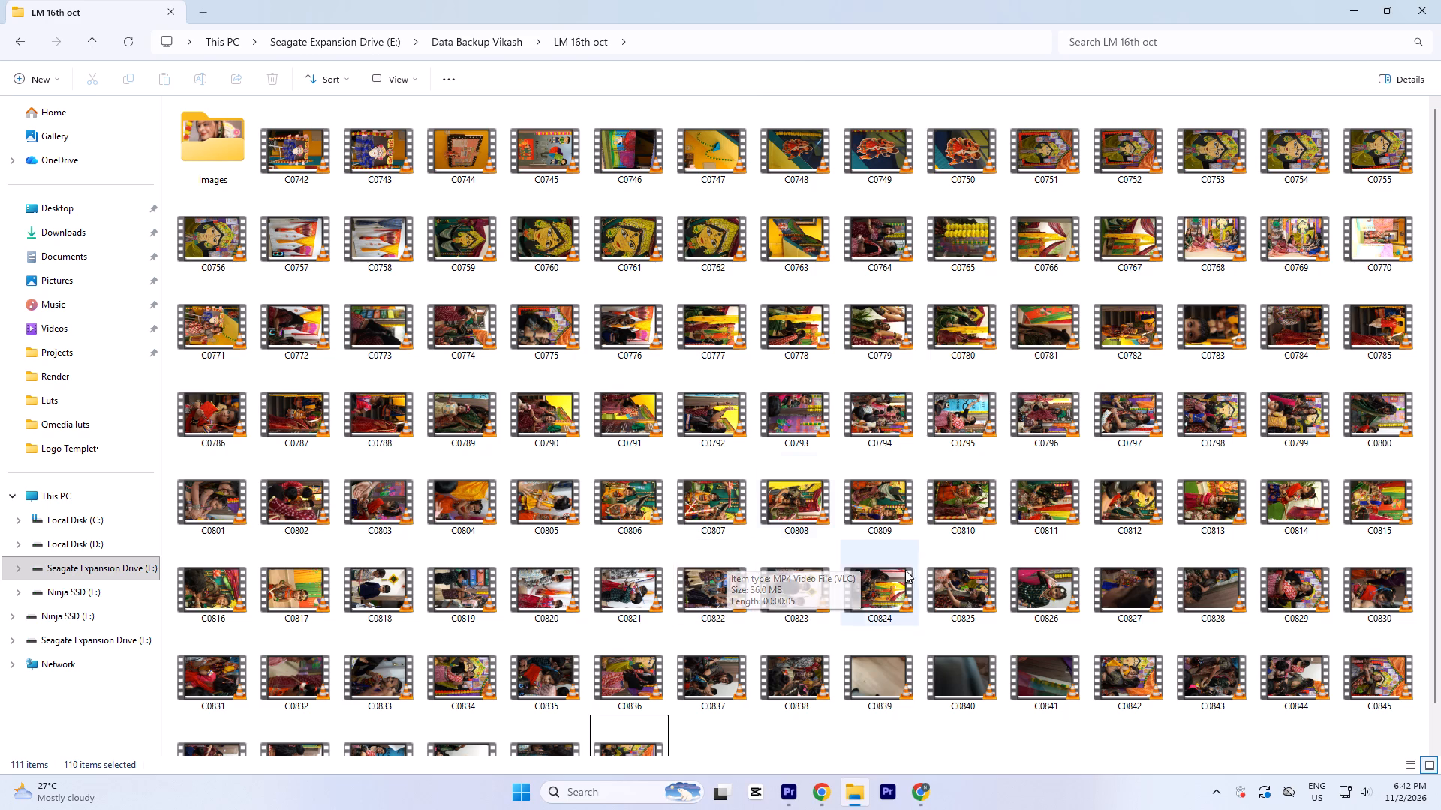
{"action": "scroll", "coordinate": [717, 592], "scroll_direction": "down", "scroll_amount": 4}
{"action": "scroll", "coordinate": [728, 676], "scroll_direction": "up", "scroll_amount": 5}
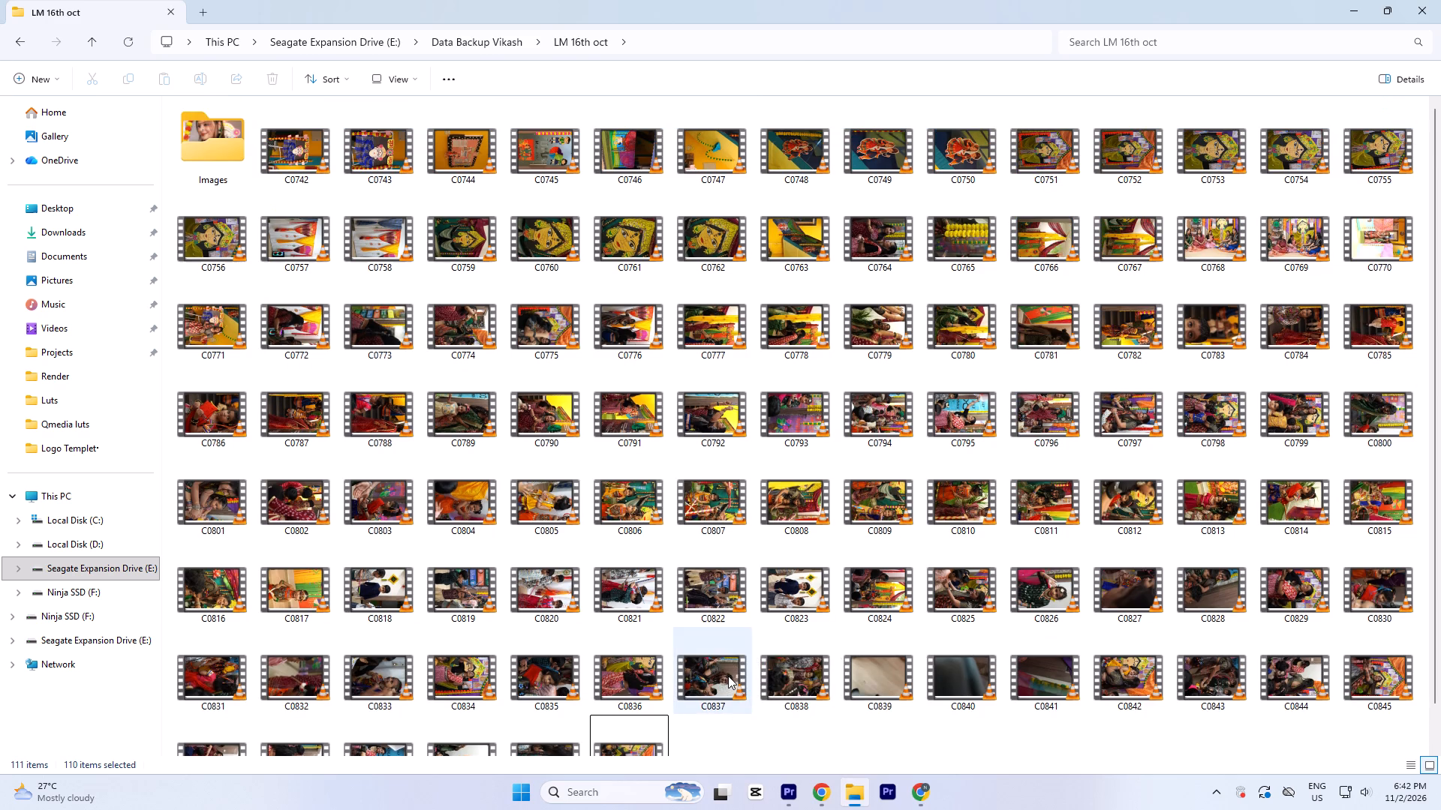
{"action": "key", "text": "BackSpace"}
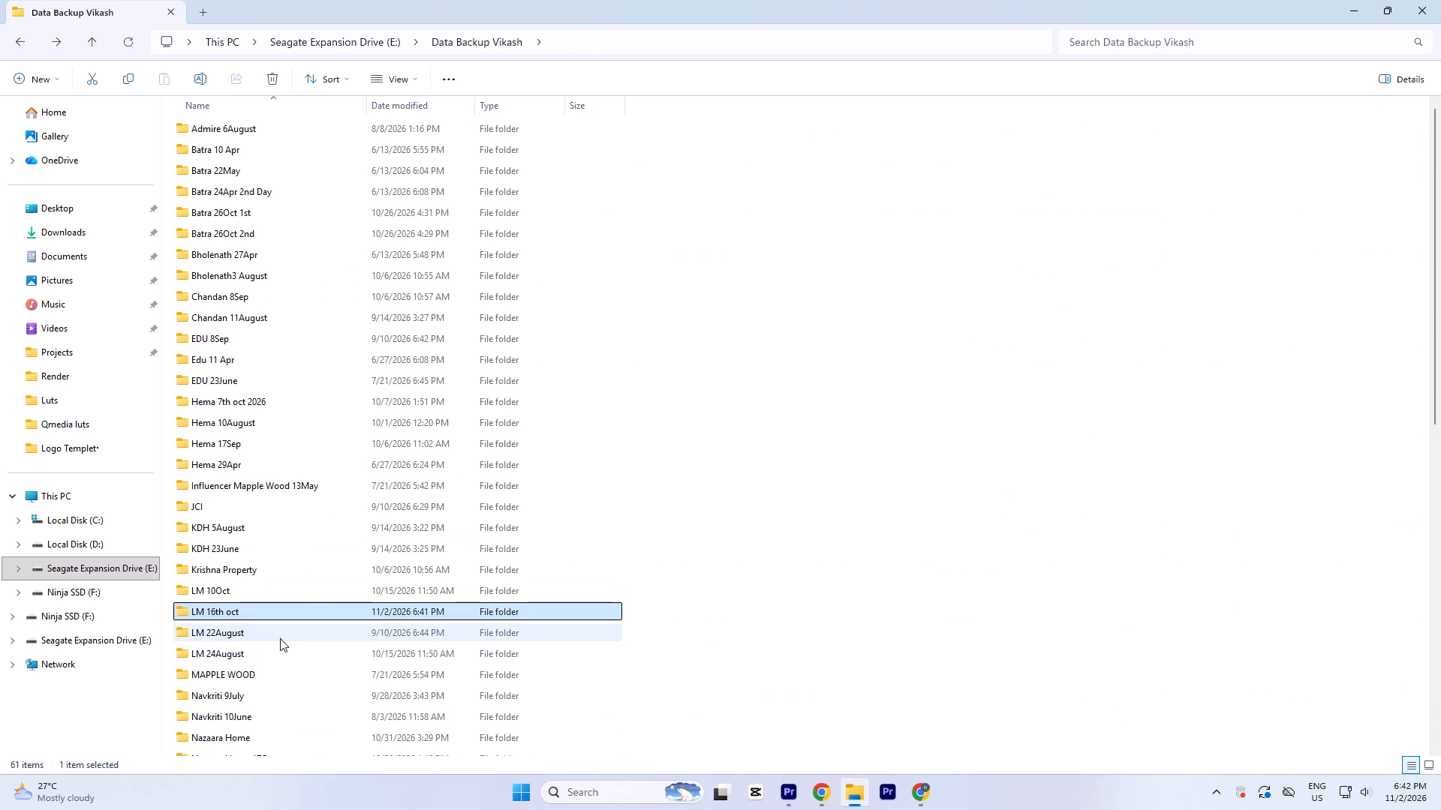
Copy clips C0068 and C0069 from the LM 22August backup folder to the root of Local Disk (D:).
{"action": "double_click", "coordinate": [259, 632]}
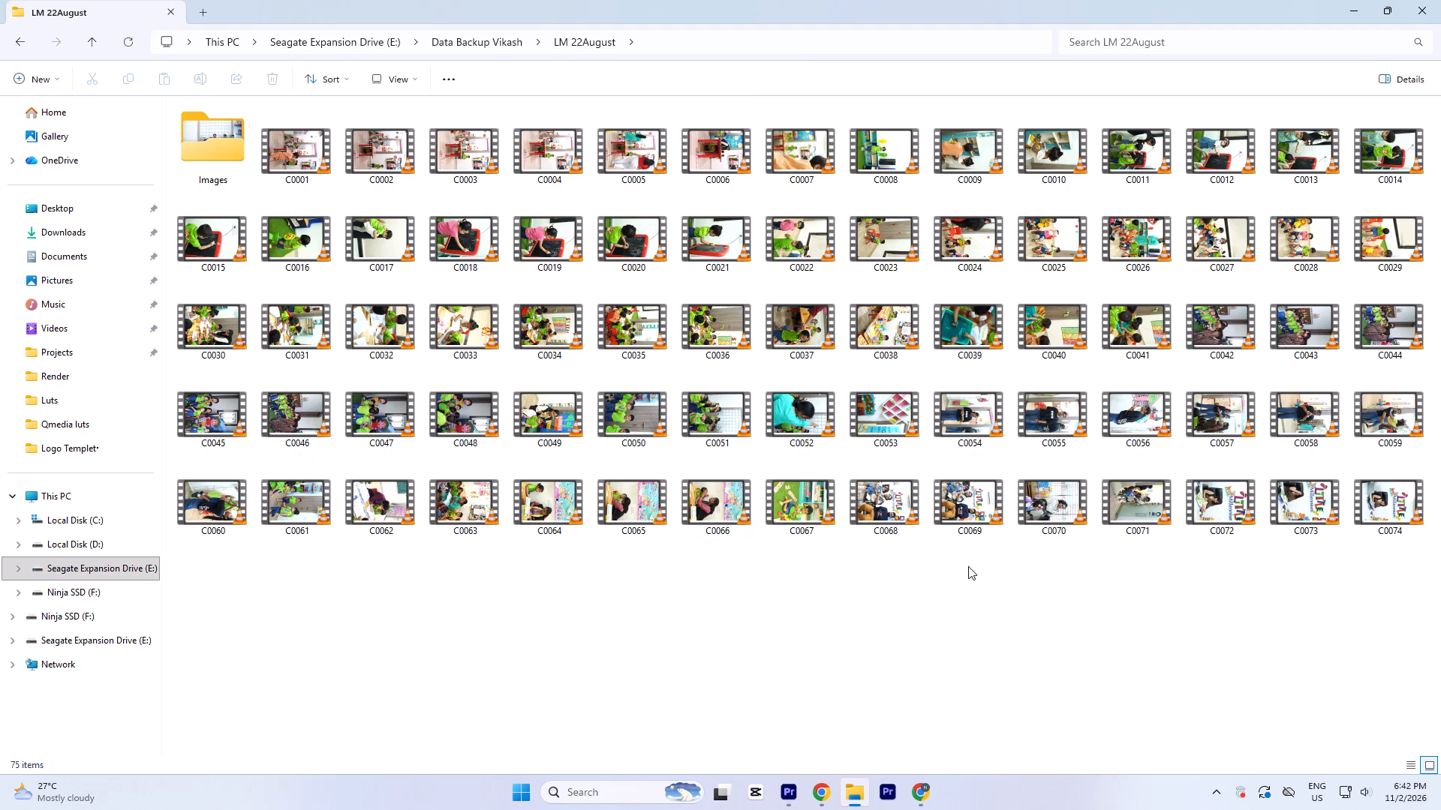
{"action": "left_click_drag", "start_coordinate": [979, 568], "coordinate": [904, 506]}
{"action": "key", "text": "ctrl+c"}
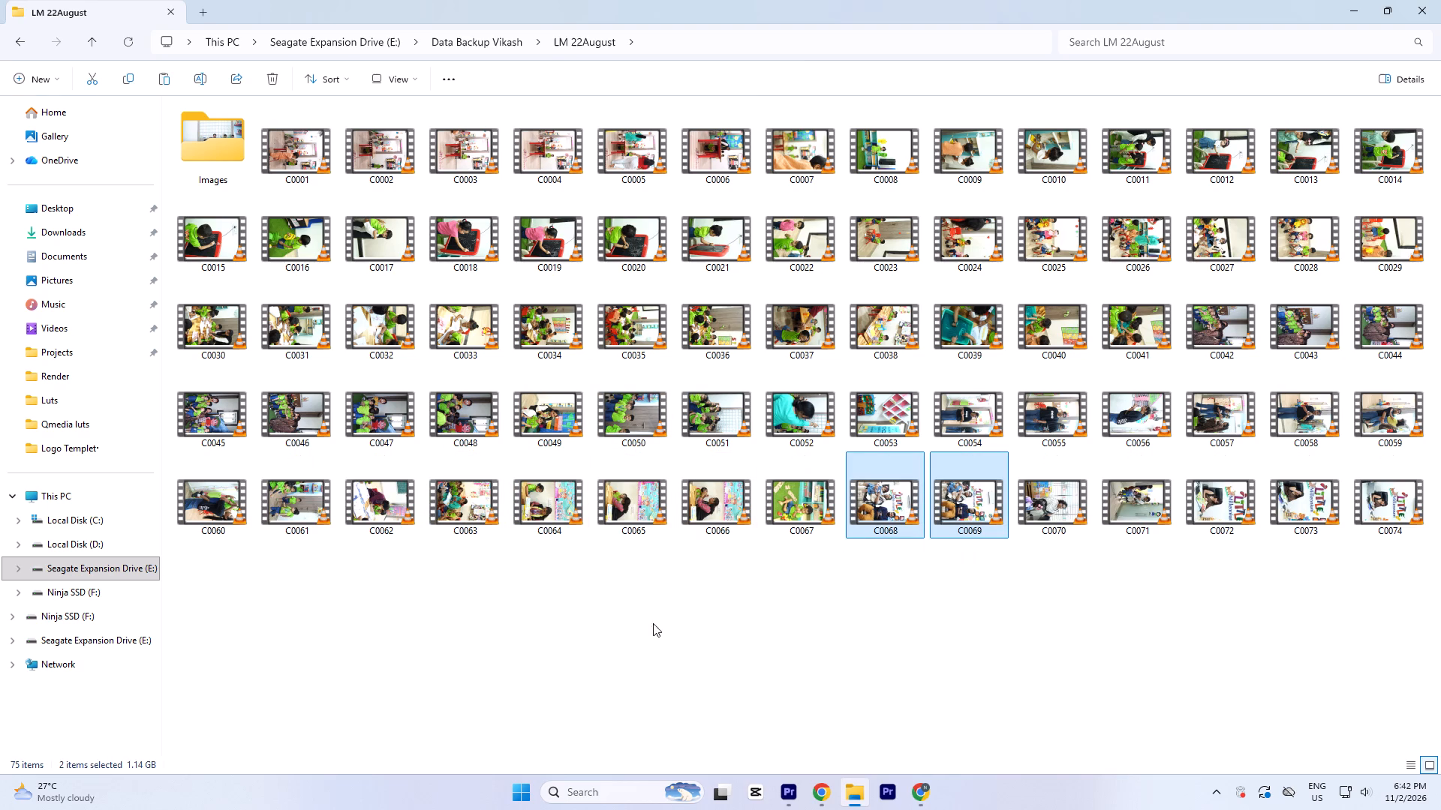
{"action": "key", "text": "ctrl+c"}
{"action": "left_click", "coordinate": [75, 497]}
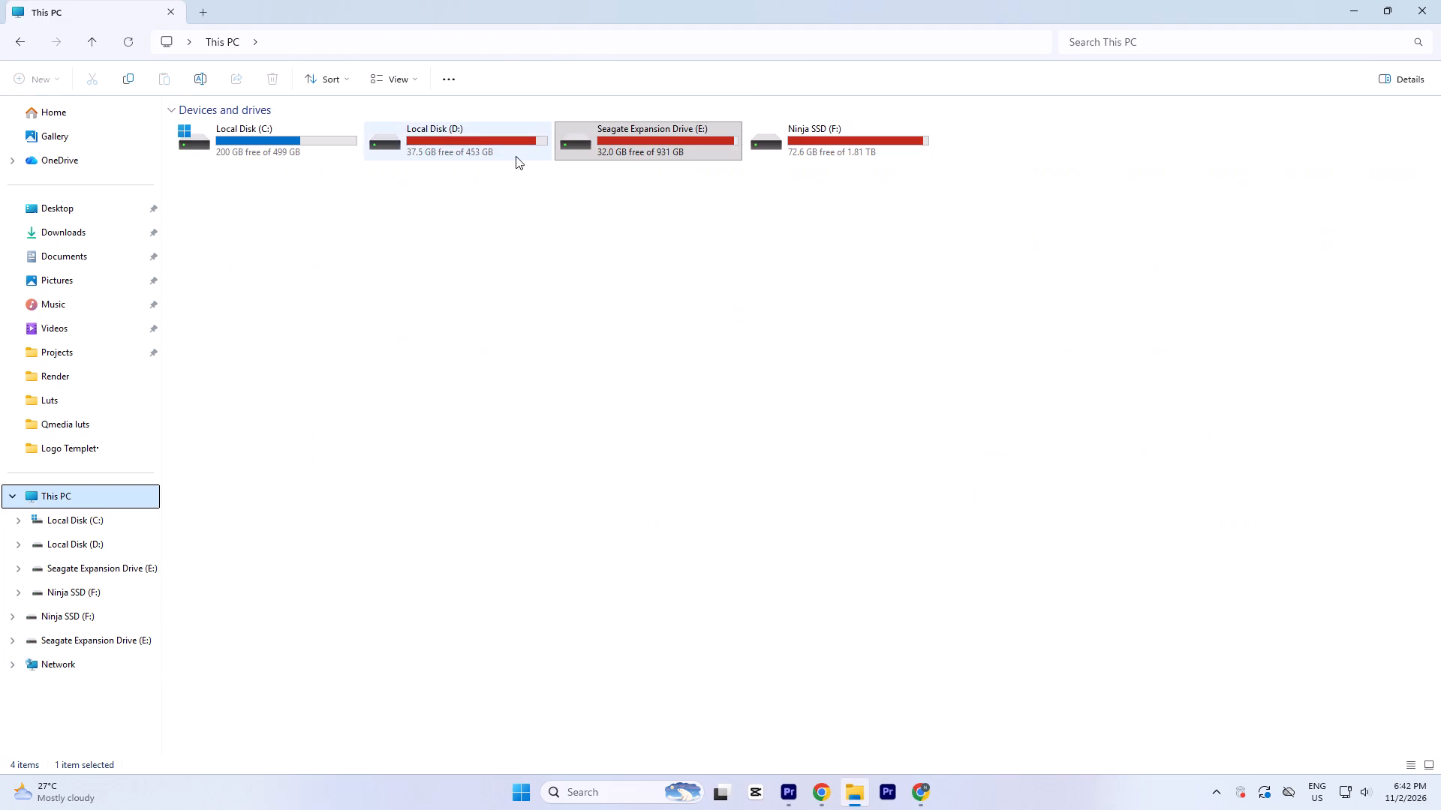
{"action": "double_click", "coordinate": [482, 143]}
{"action": "left_click", "coordinate": [520, 439]}
{"action": "key", "text": "ctrl+v"}
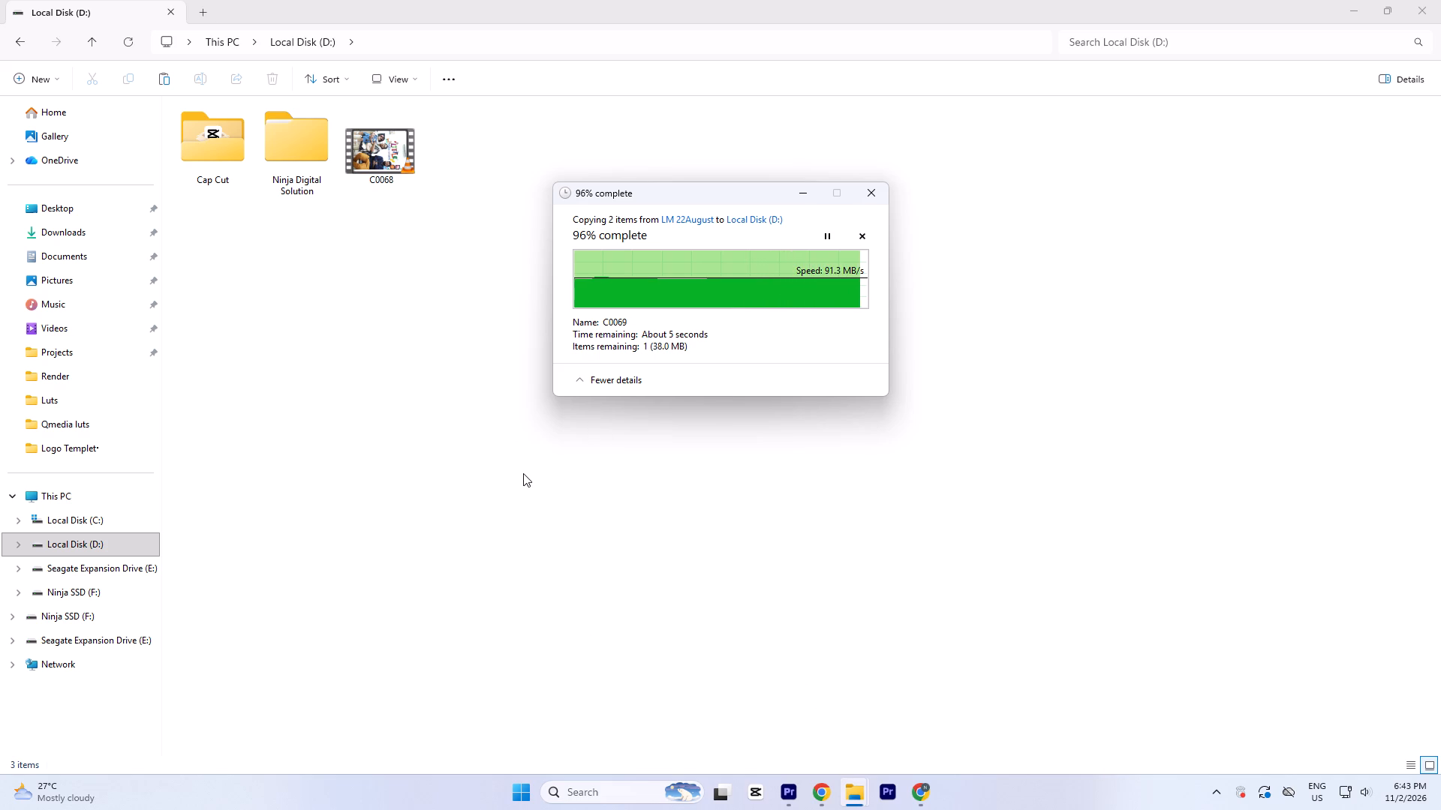
{"action": "left_click", "coordinate": [1425, 1]}
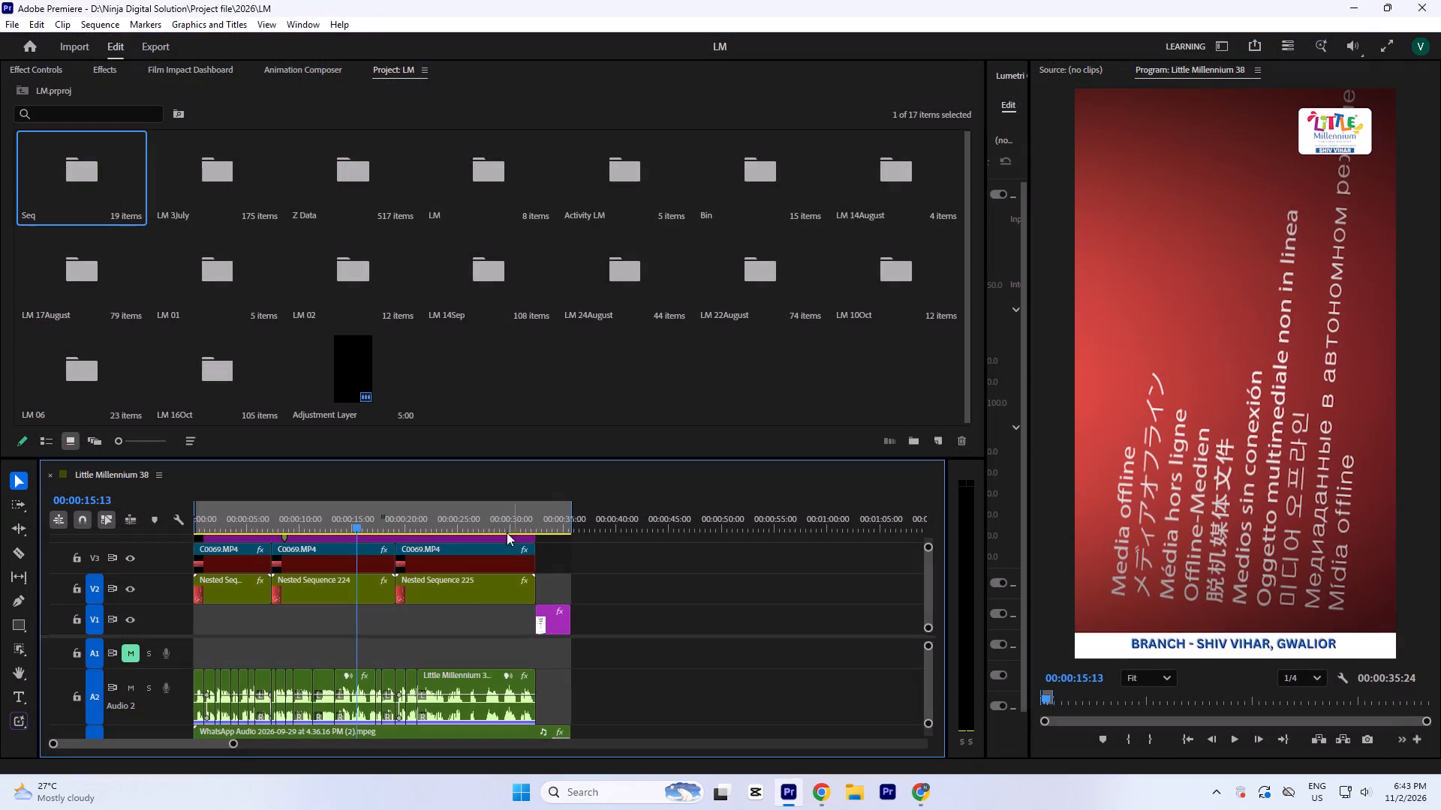
Save the LM project and move the Little Millennium 38 playhead to 00:00:04:19, with the timeline enlarged to full view.
{"action": "key", "text": "ctrl+s"}
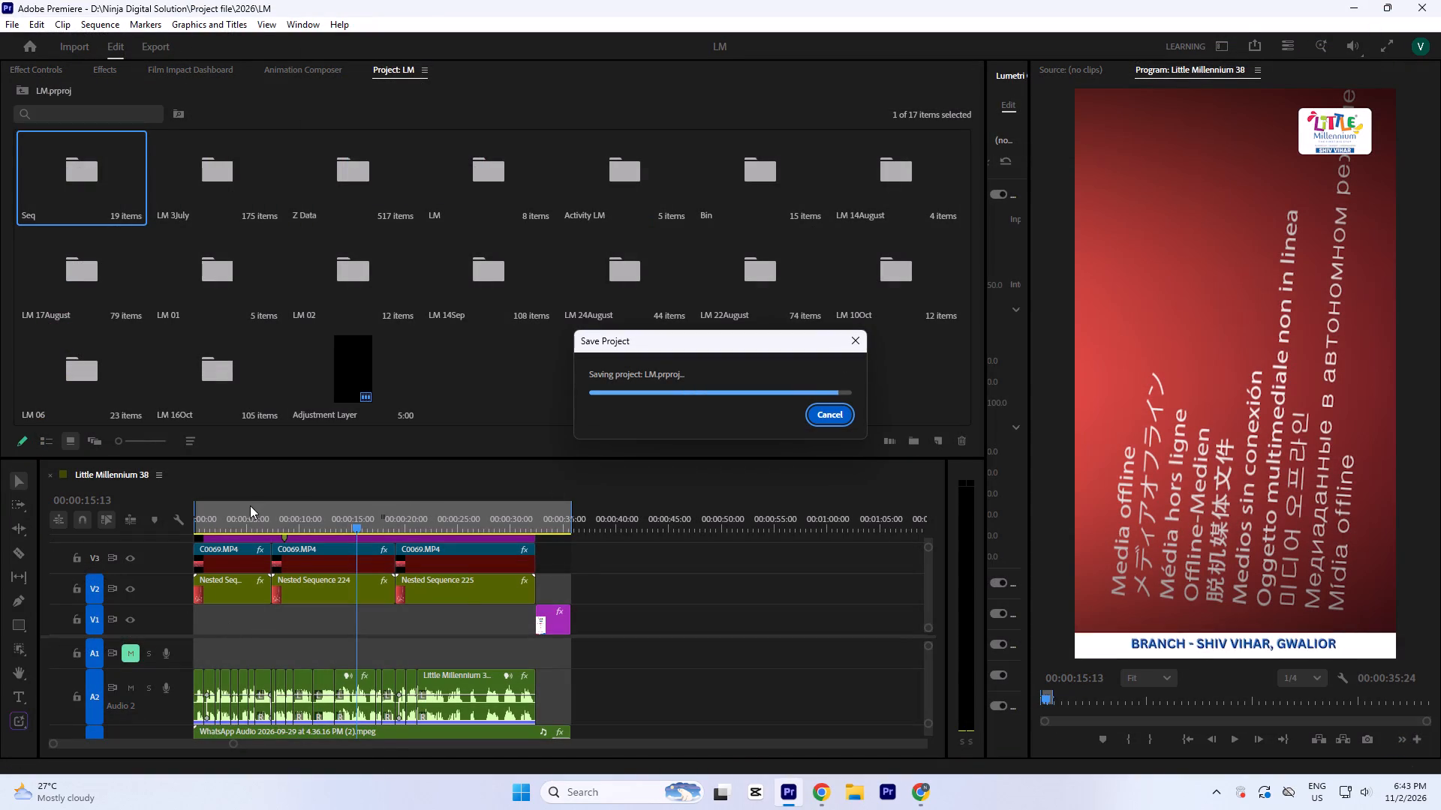
{"action": "left_click", "coordinate": [250, 505]}
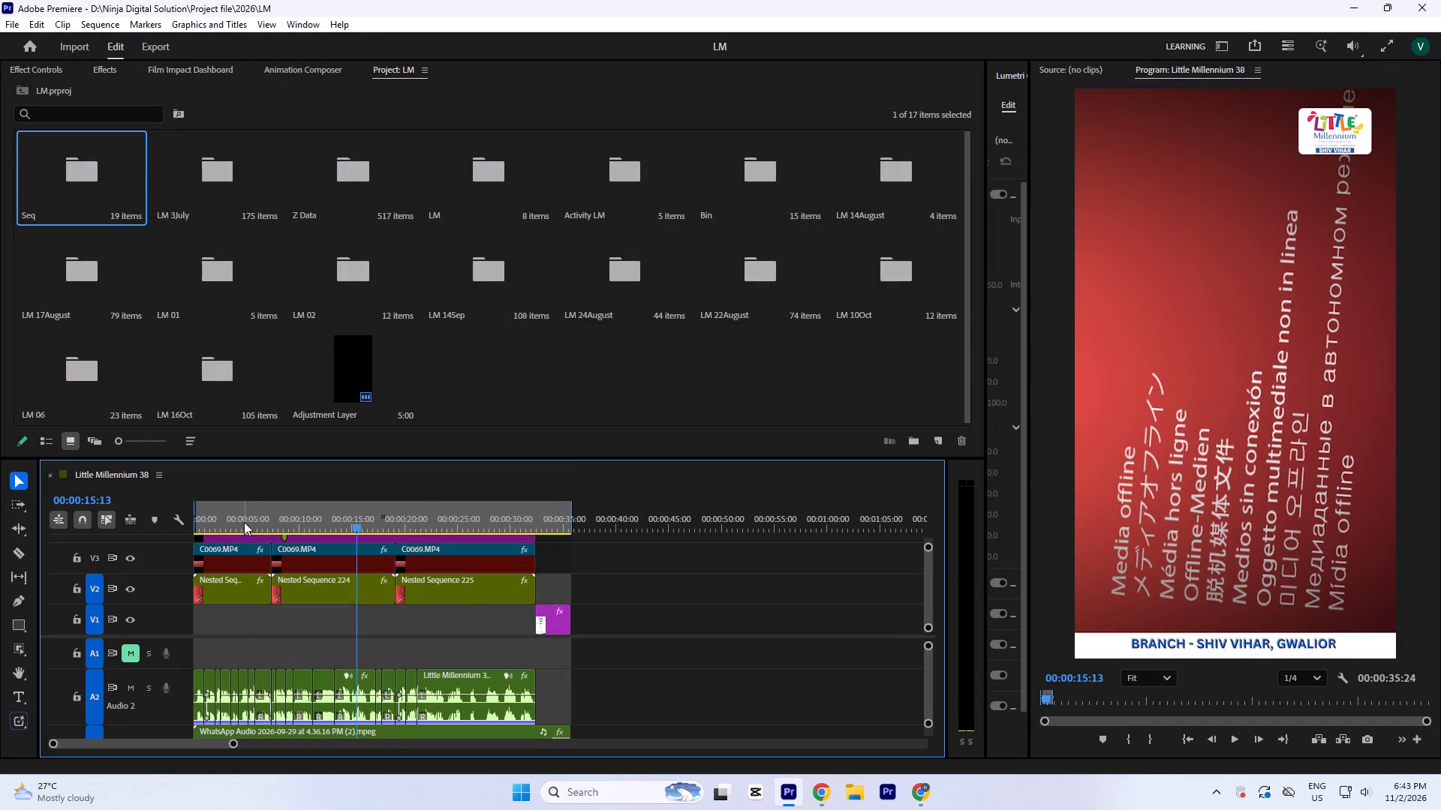
{"action": "left_click", "coordinate": [244, 522]}
{"action": "type", "text": "`="}
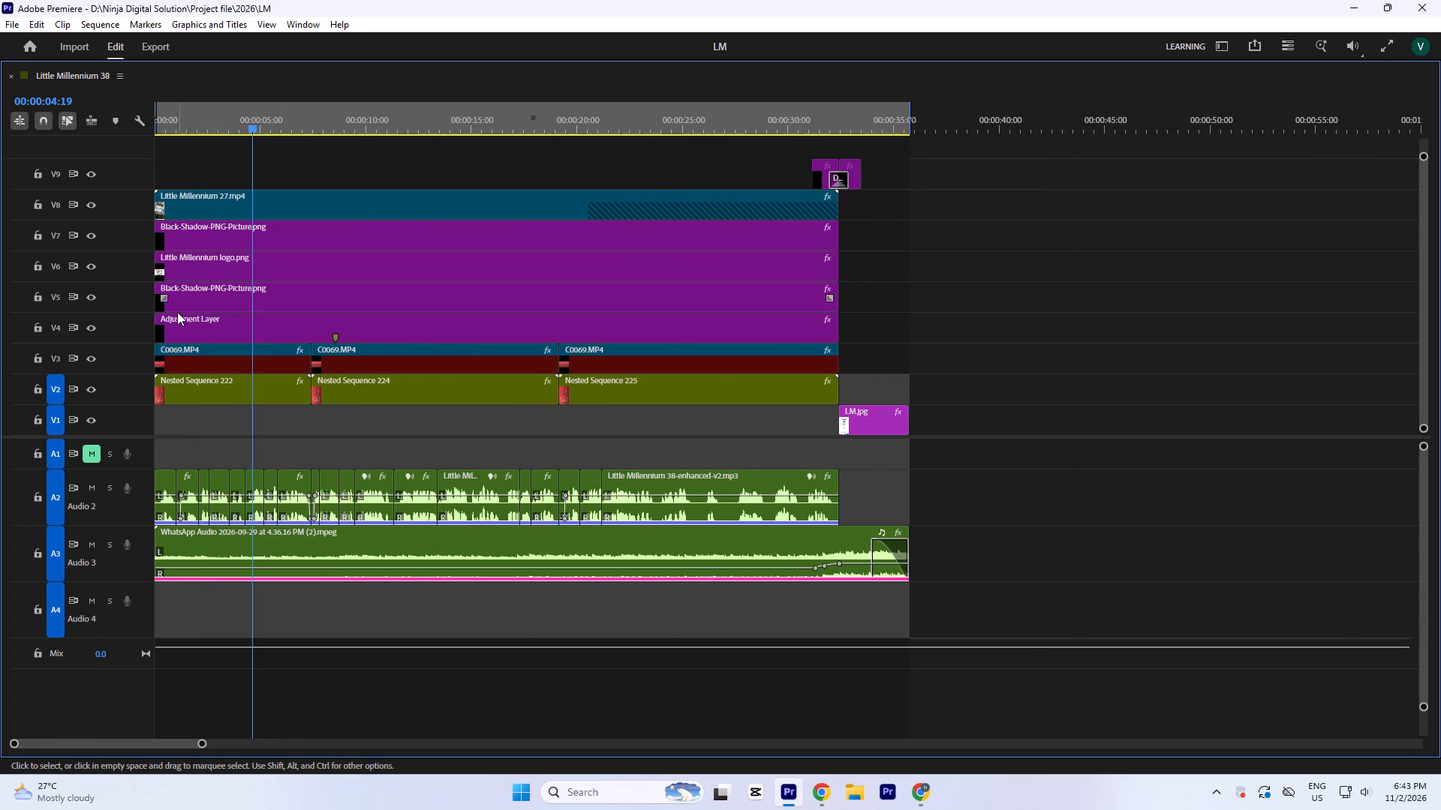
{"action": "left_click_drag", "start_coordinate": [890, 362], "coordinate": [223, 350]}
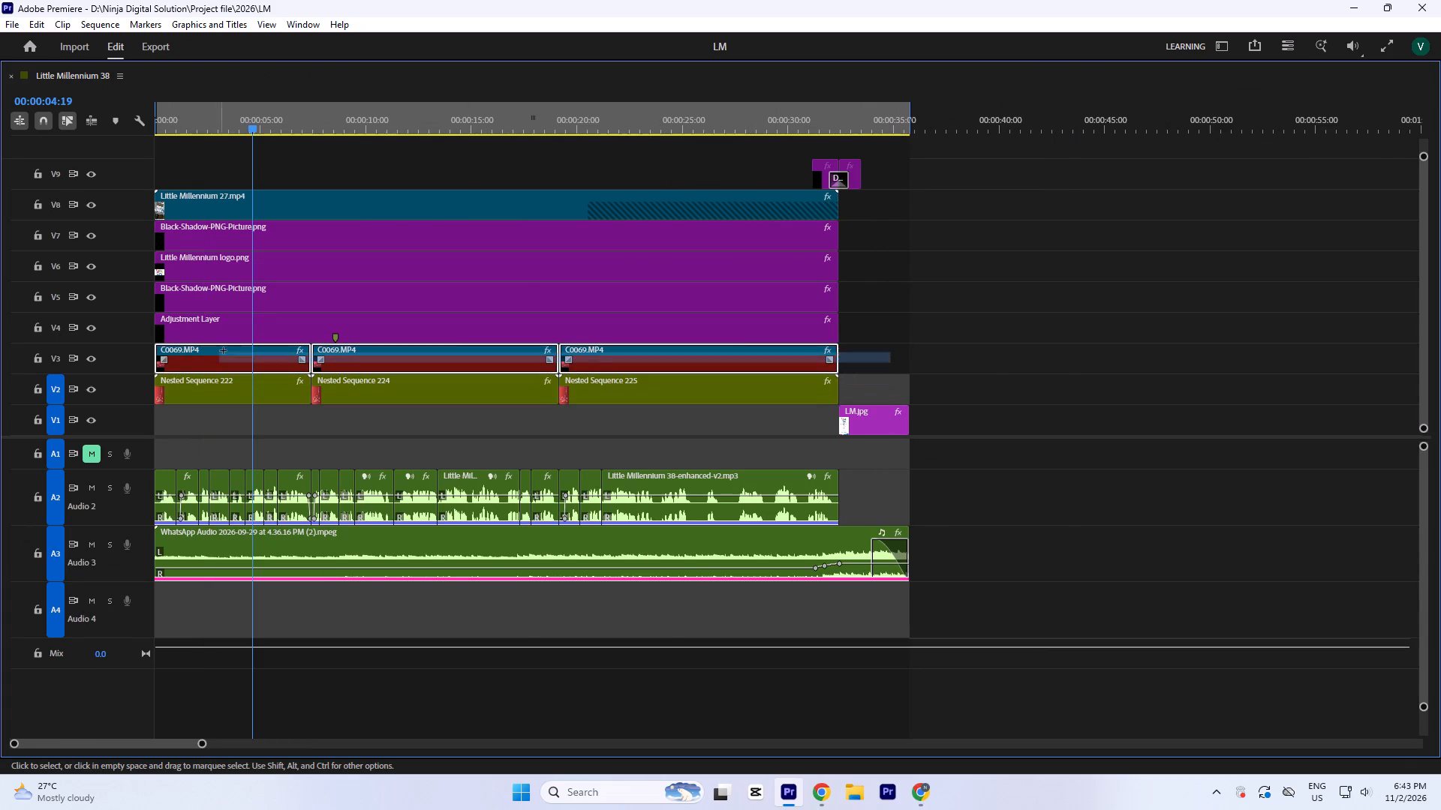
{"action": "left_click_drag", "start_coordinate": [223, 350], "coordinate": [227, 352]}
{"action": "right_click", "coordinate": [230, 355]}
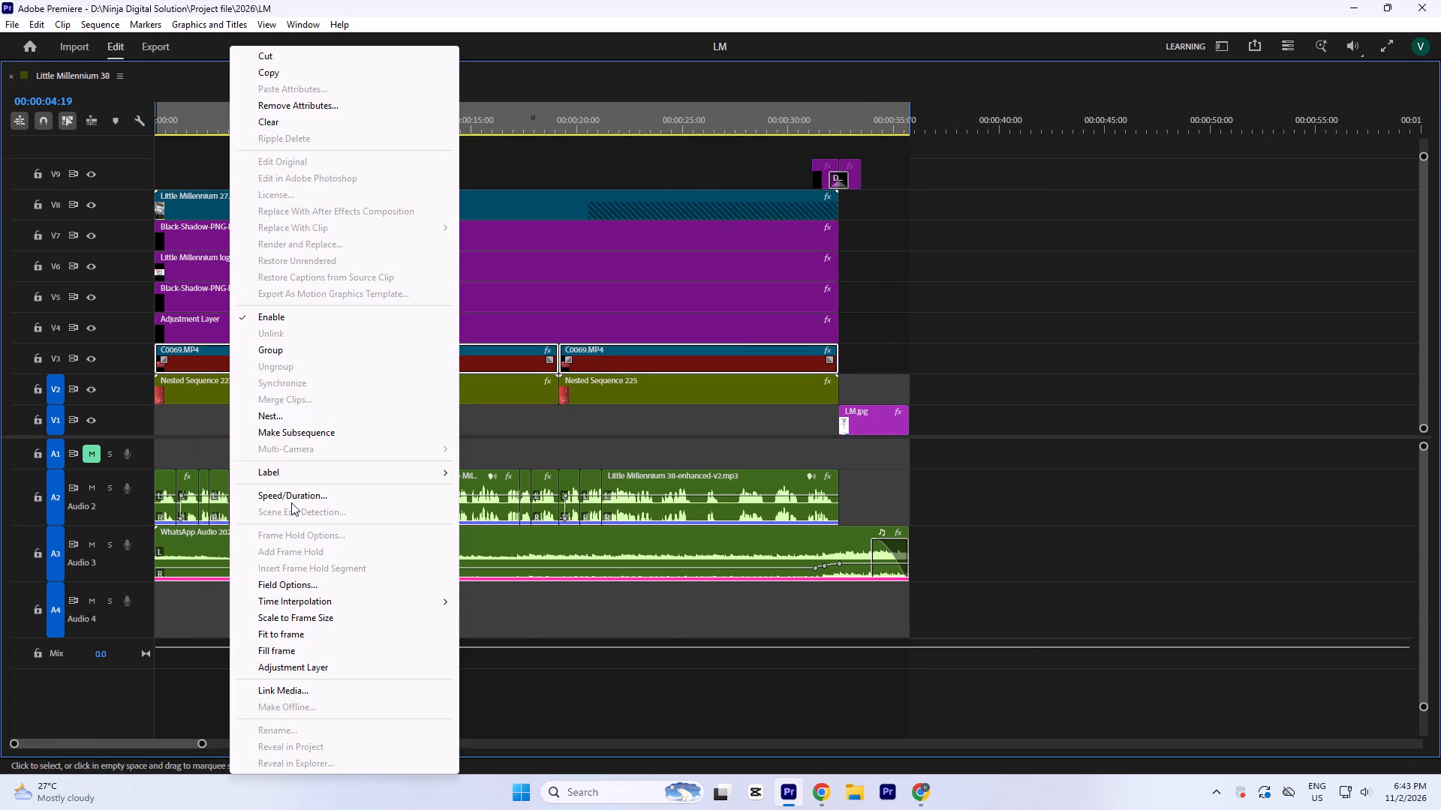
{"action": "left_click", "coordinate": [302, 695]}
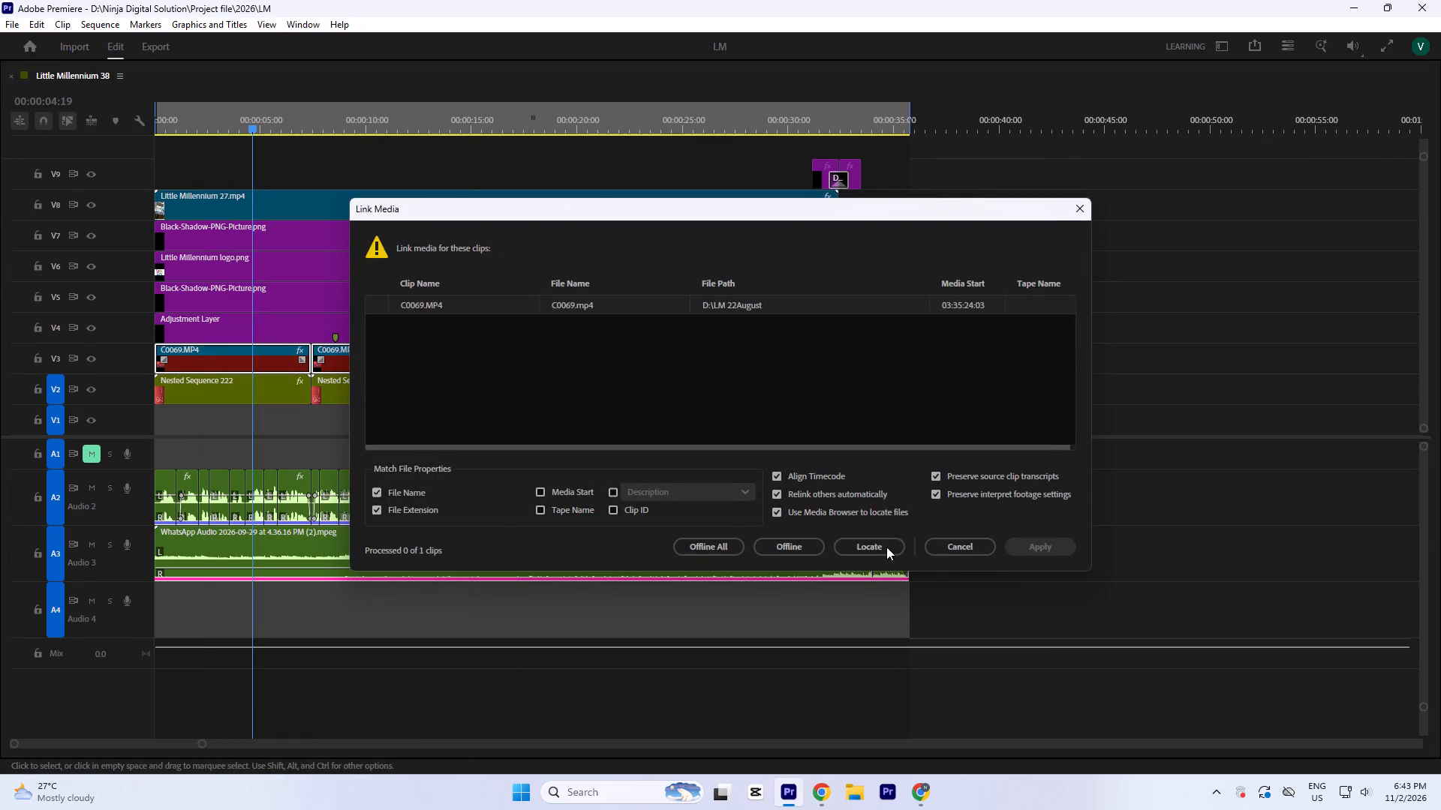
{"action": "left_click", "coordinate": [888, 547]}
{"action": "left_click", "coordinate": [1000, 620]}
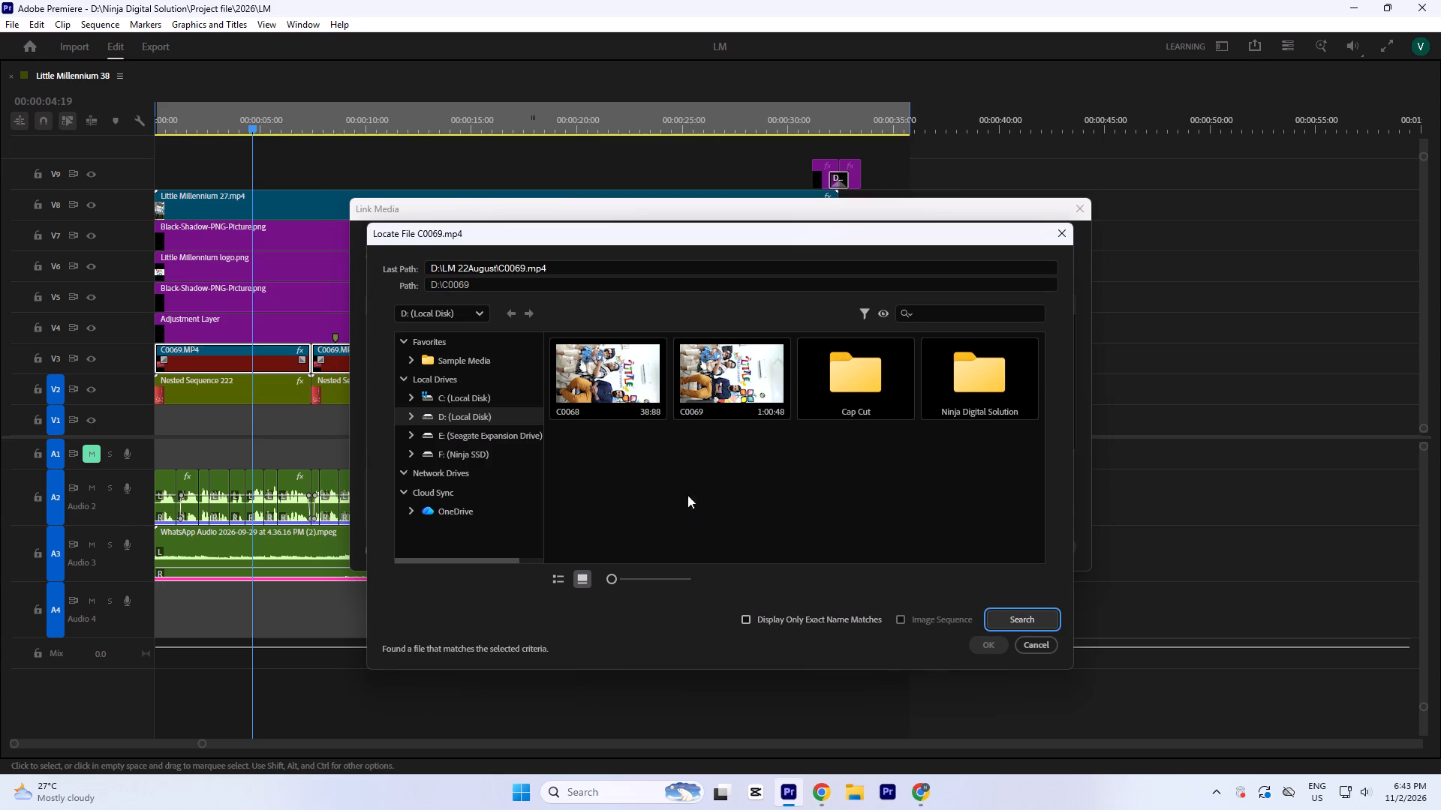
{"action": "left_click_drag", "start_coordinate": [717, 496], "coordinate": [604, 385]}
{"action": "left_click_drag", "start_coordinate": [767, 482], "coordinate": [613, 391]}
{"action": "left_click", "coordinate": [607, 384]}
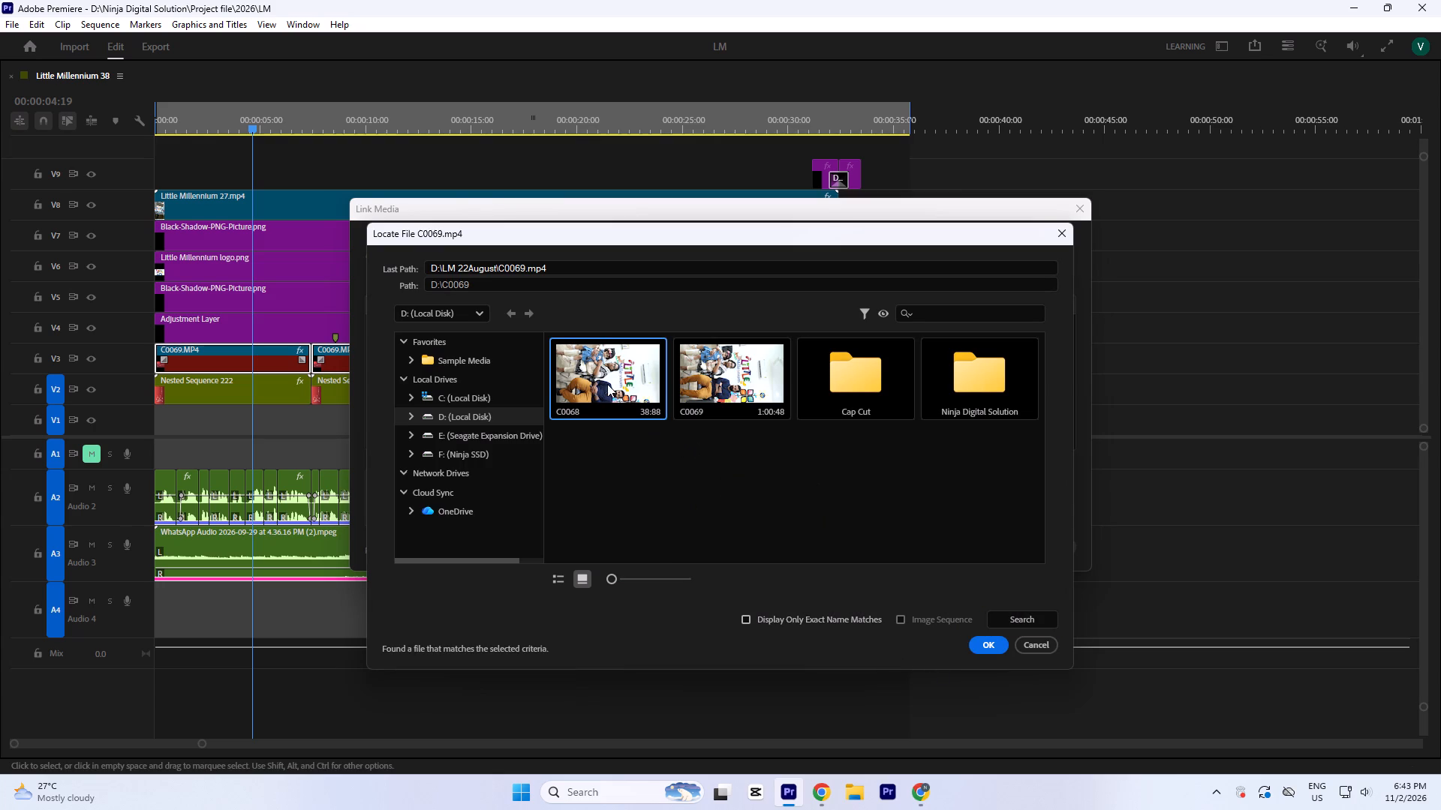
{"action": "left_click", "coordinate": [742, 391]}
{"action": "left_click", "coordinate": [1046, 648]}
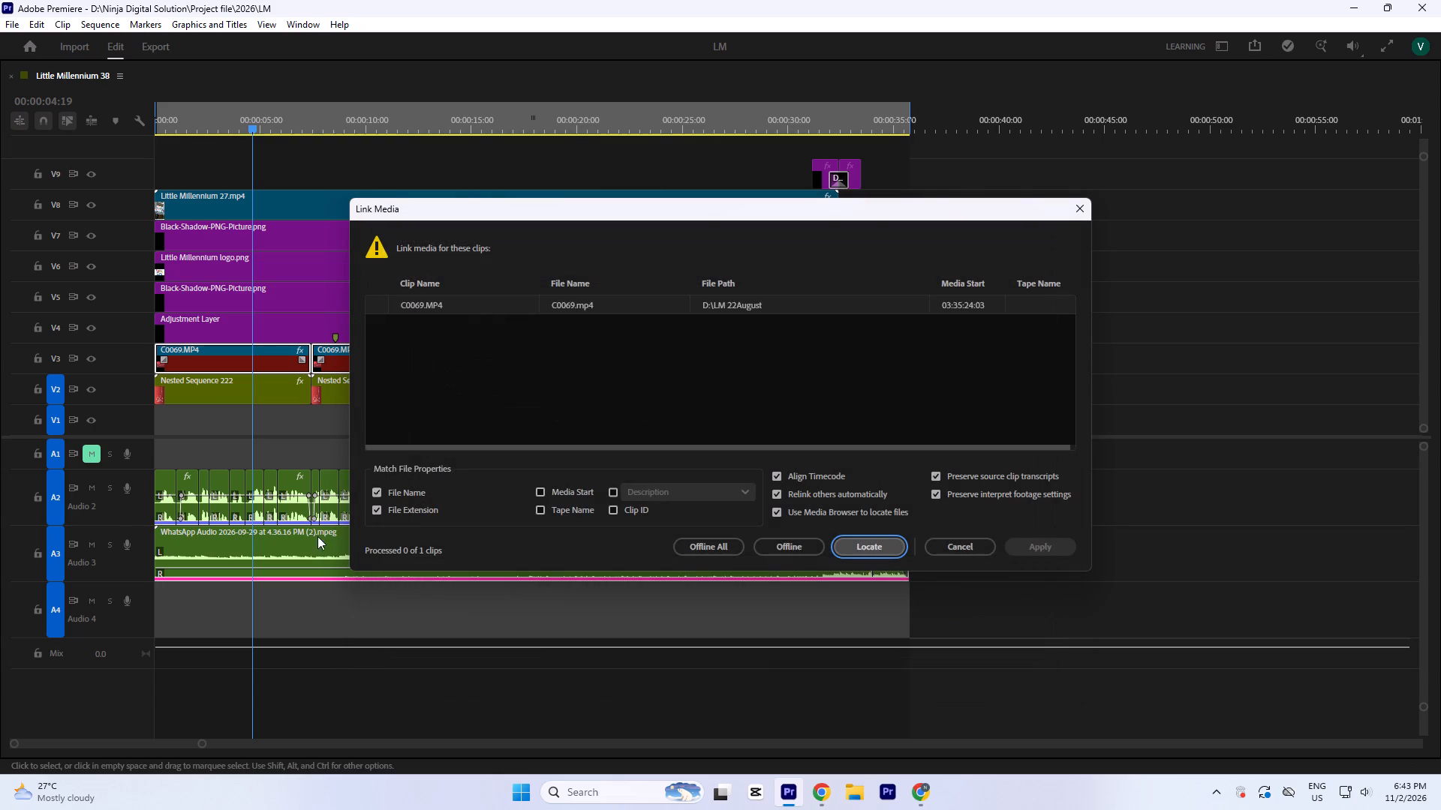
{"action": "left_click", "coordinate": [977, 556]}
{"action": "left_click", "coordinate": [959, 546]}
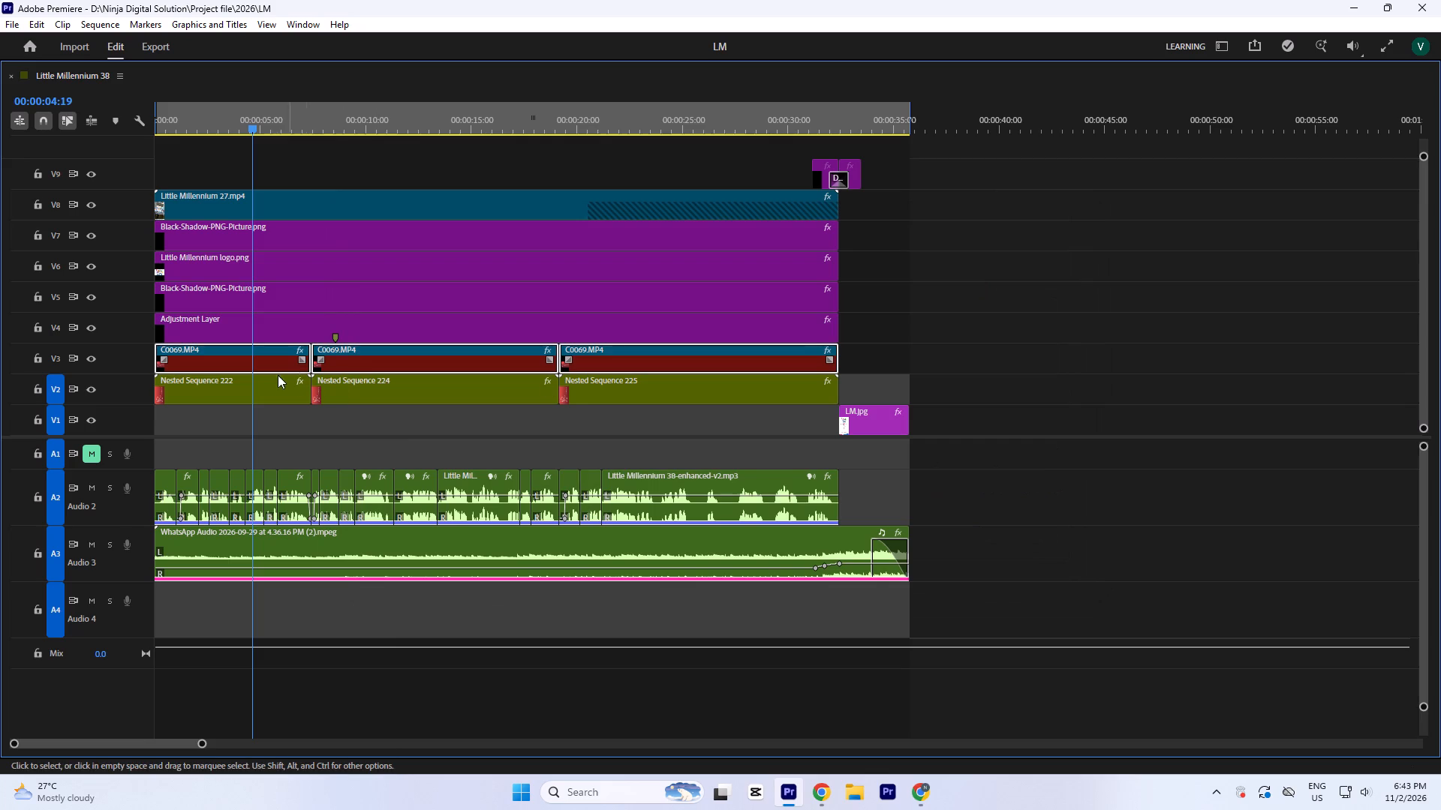
Open Nested Sequence 222, relink its offline C0069.MP4 clip to D:\C0069, and close the nested sequence in the restored layout.
{"action": "double_click", "coordinate": [270, 379]}
{"action": "left_click", "coordinate": [256, 433]}
{"action": "right_click", "coordinate": [254, 428]}
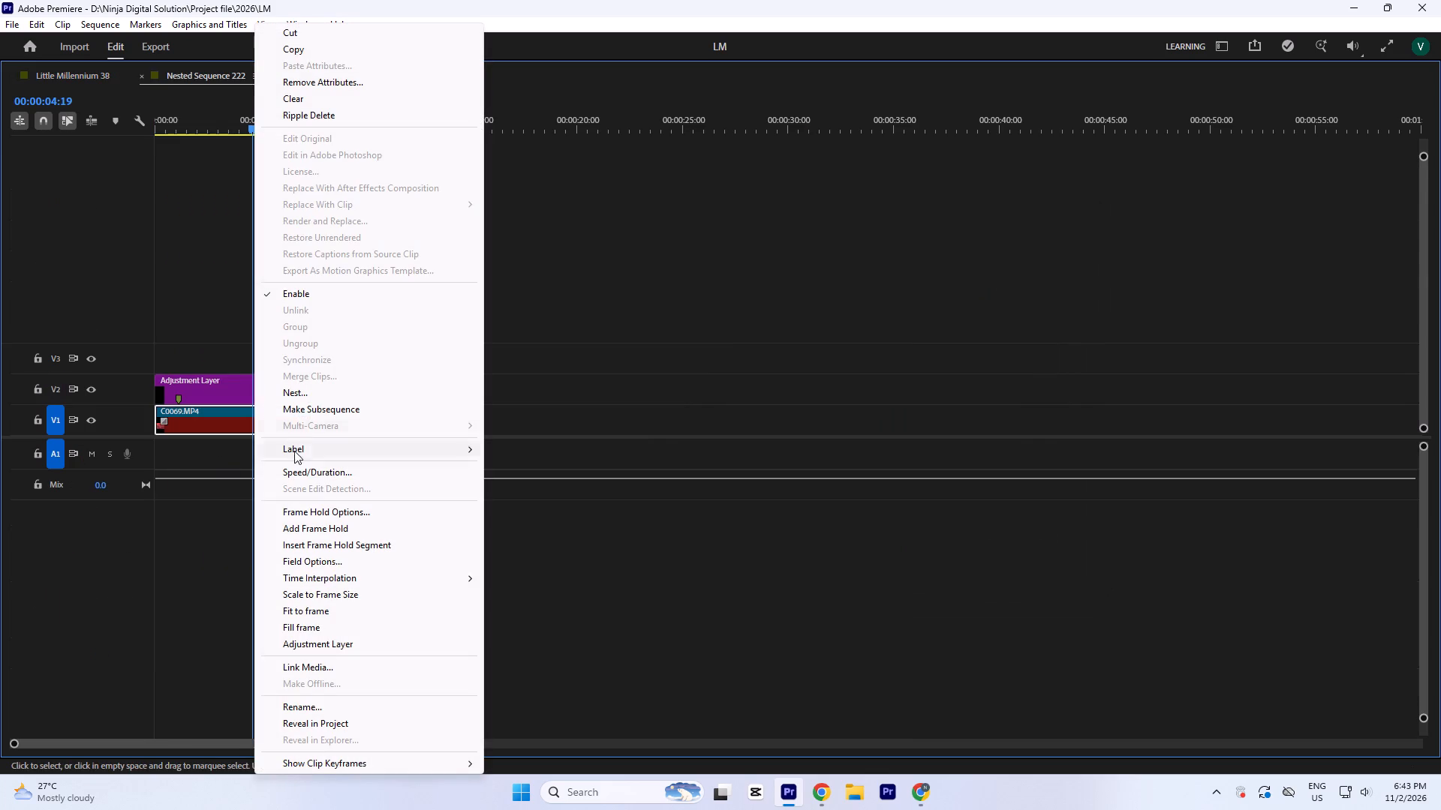
{"action": "left_click", "coordinate": [330, 666]}
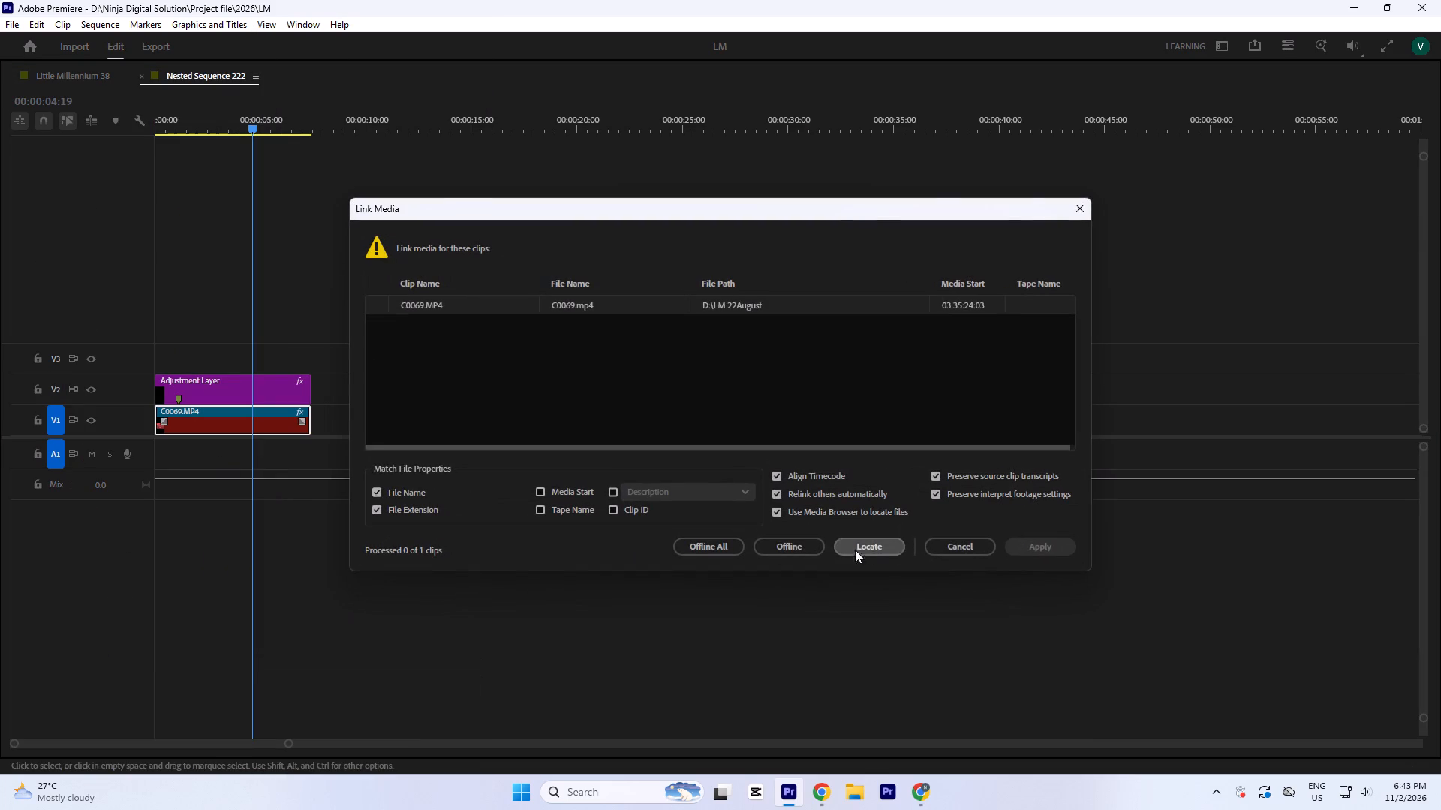
{"action": "left_click", "coordinate": [862, 550]}
{"action": "left_click", "coordinate": [1003, 621]}
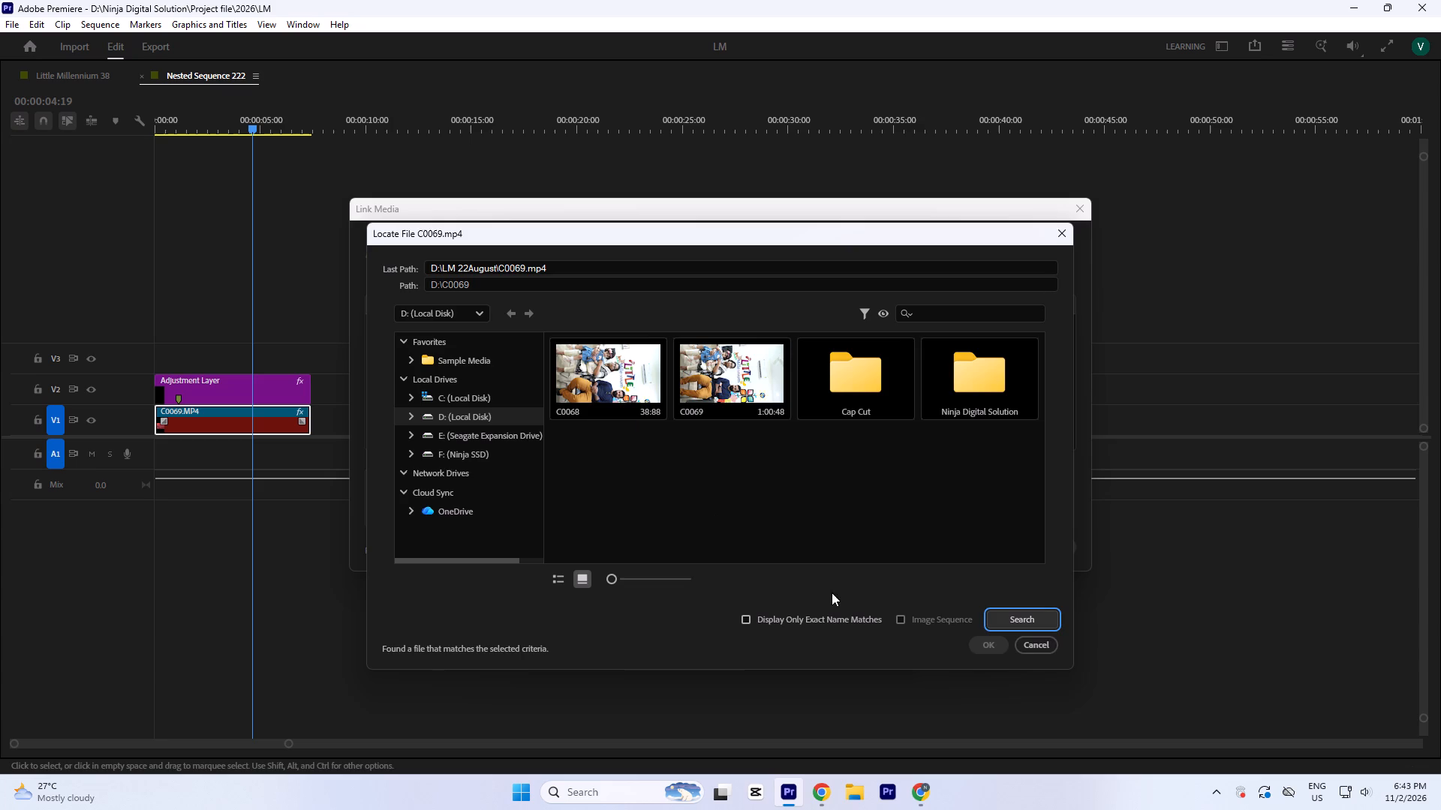
{"action": "left_click", "coordinate": [1033, 646]}
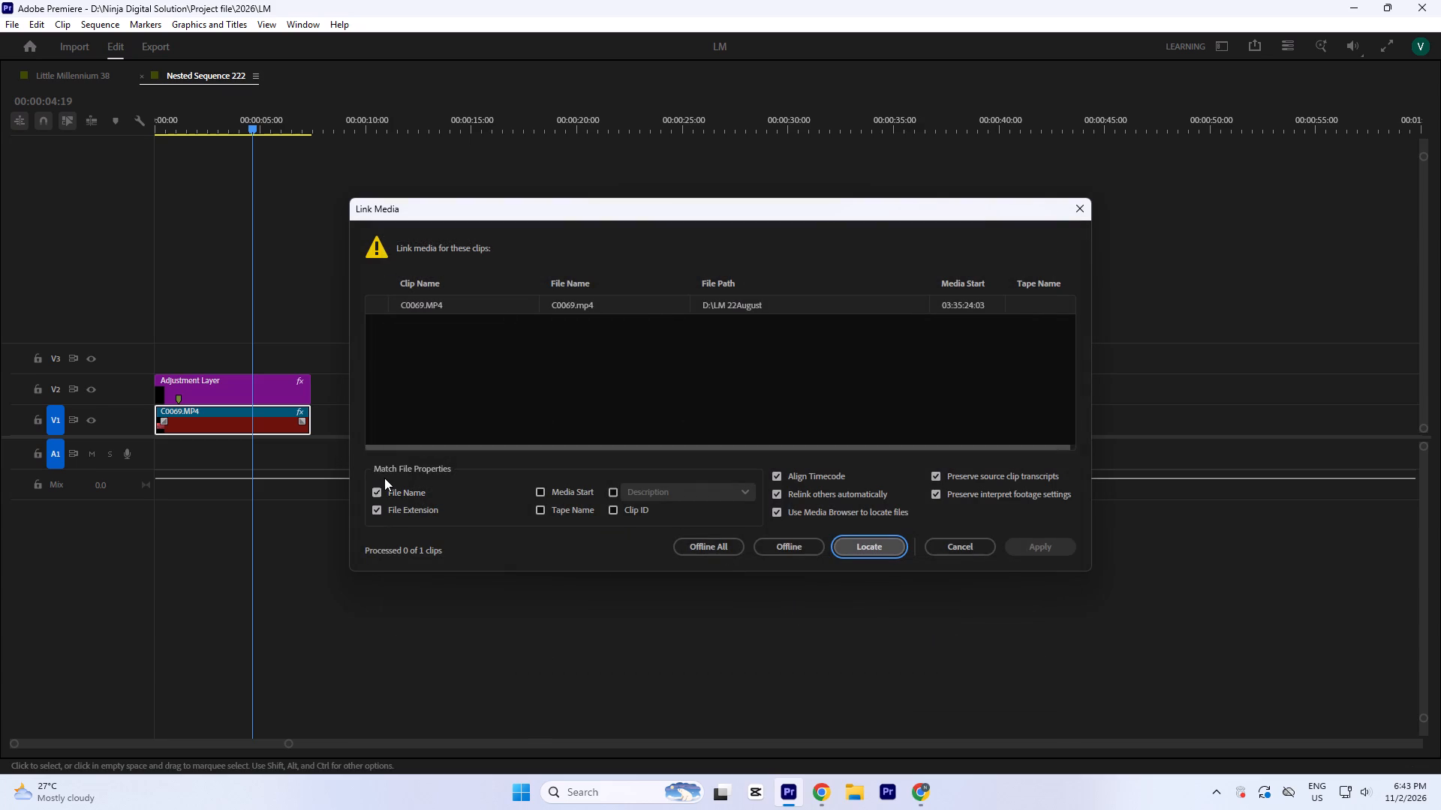
{"action": "left_click", "coordinate": [865, 544]}
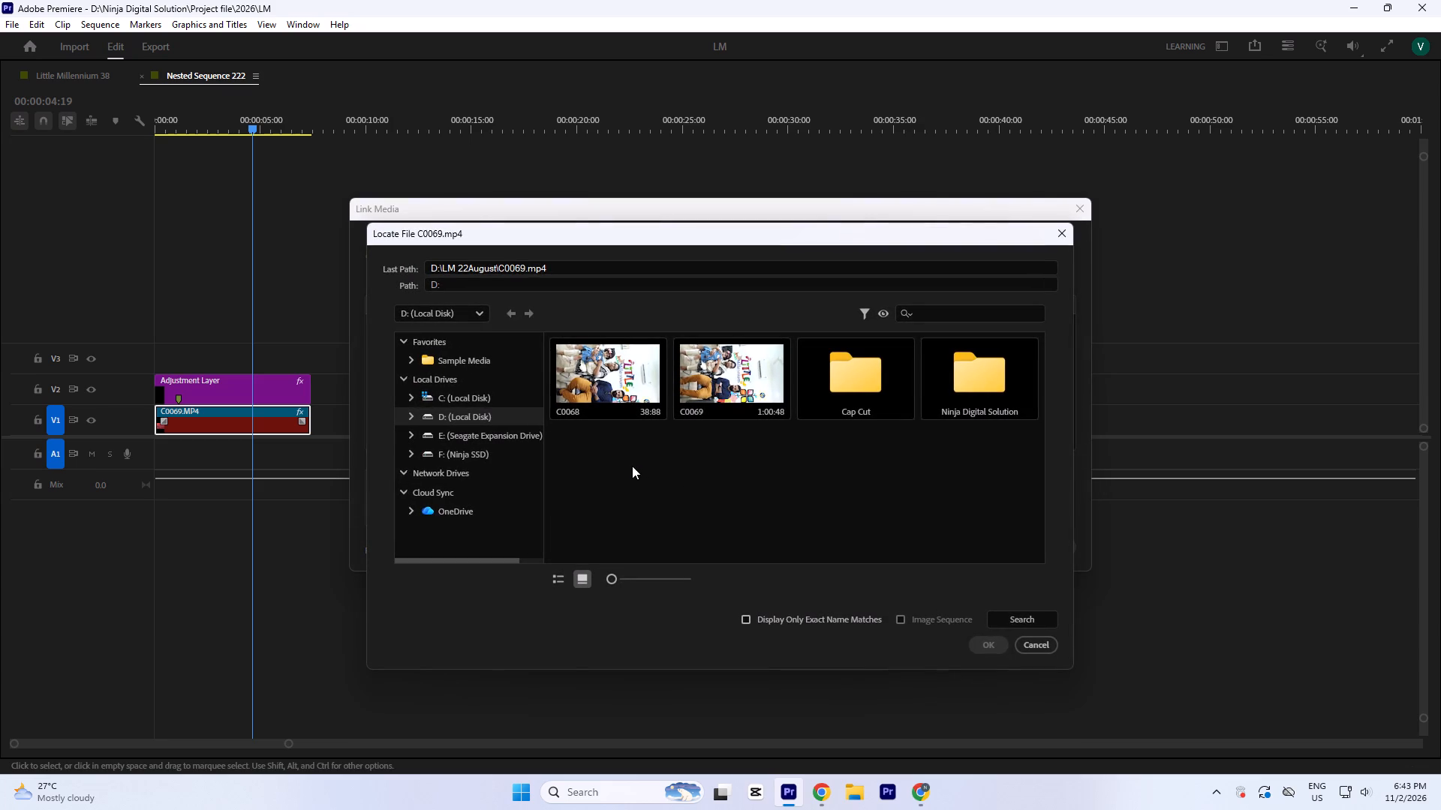
{"action": "left_click", "coordinate": [715, 370]}
{"action": "left_click", "coordinate": [997, 646]}
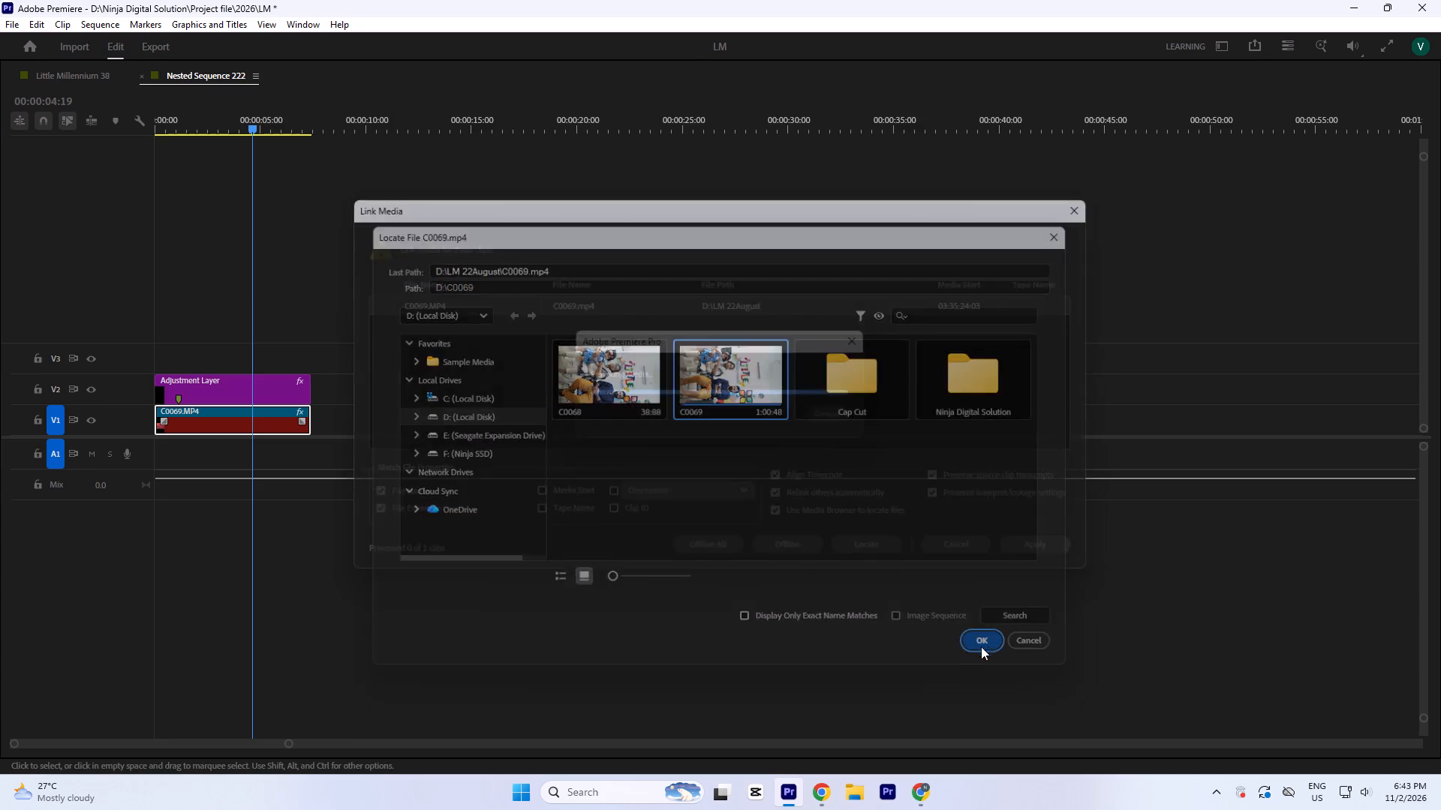
{"action": "key", "text": "grave"}
{"action": "left_click", "coordinate": [179, 472]}
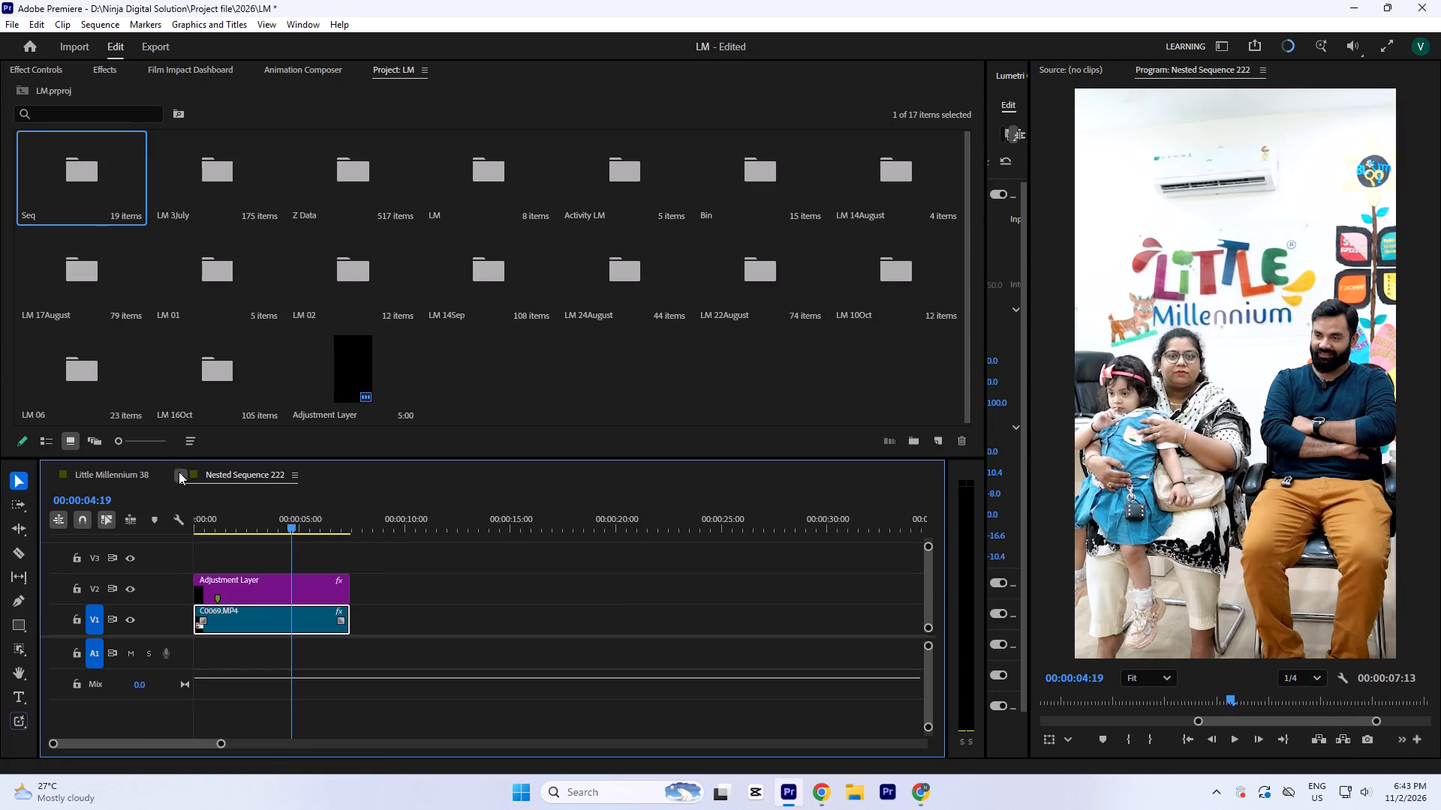
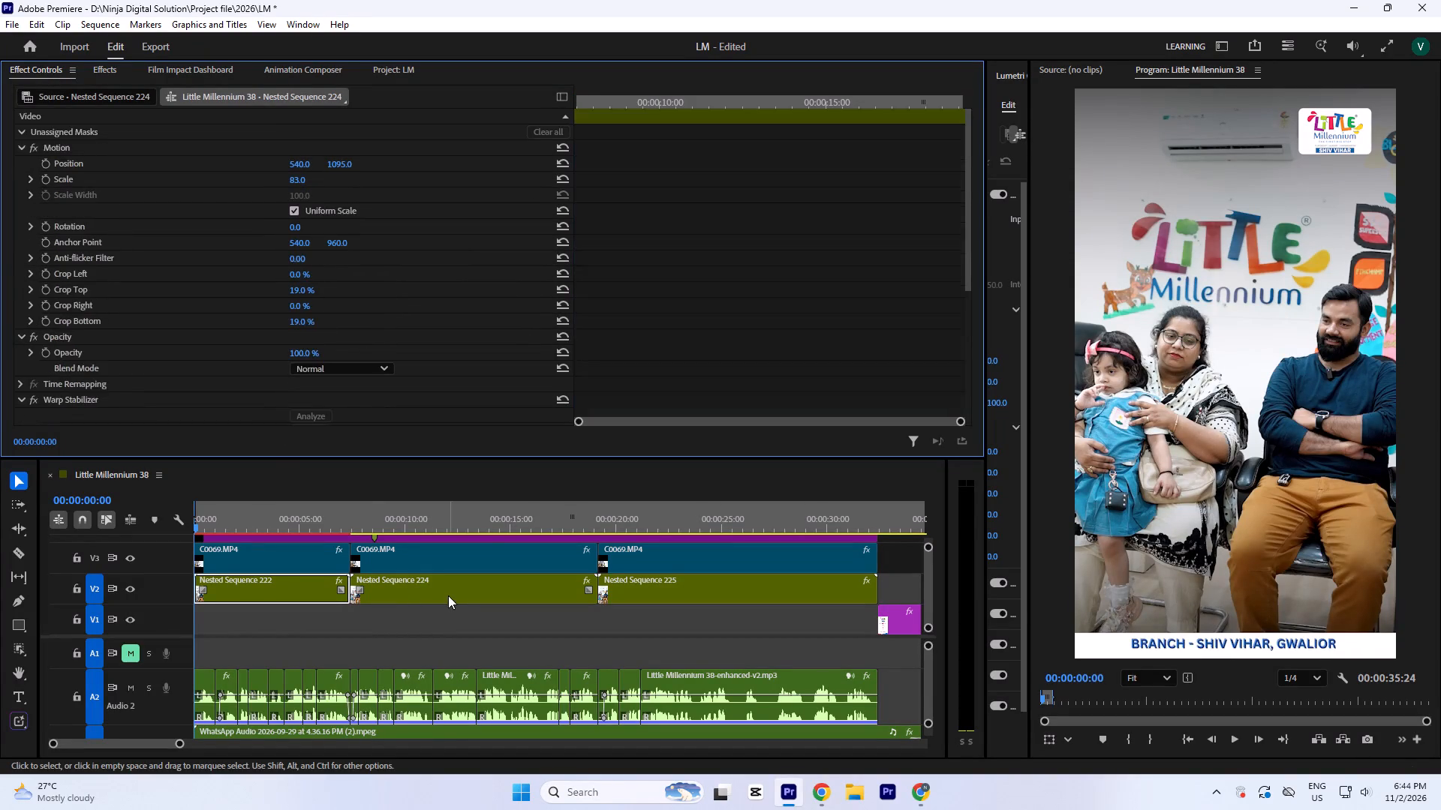
Start the Warp Stabilizer analysis on Nested Sequence 224 and on Nested Sequence 225.
{"action": "scroll", "coordinate": [619, 268], "scroll_direction": "down", "scroll_amount": 5}
{"action": "left_click", "coordinate": [314, 342]}
{"action": "left_click", "coordinate": [688, 582]}
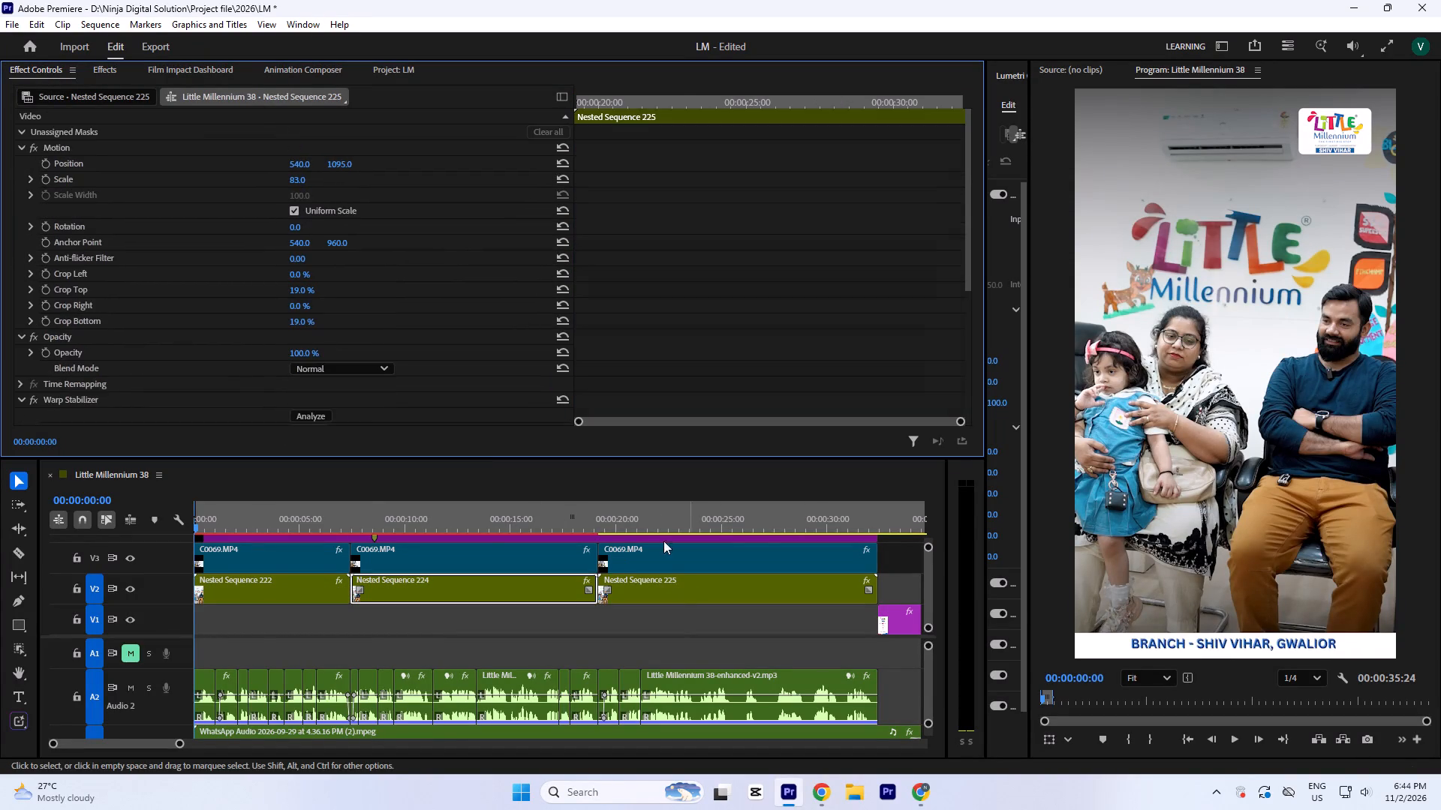
{"action": "scroll", "coordinate": [605, 310], "scroll_direction": "down", "scroll_amount": 5}
{"action": "left_click", "coordinate": [302, 337]}
Play the opening seconds of the Little Millennium 38 sequence from its start to check the relinked footage.
{"action": "left_click_drag", "start_coordinate": [223, 530], "coordinate": [135, 549]}
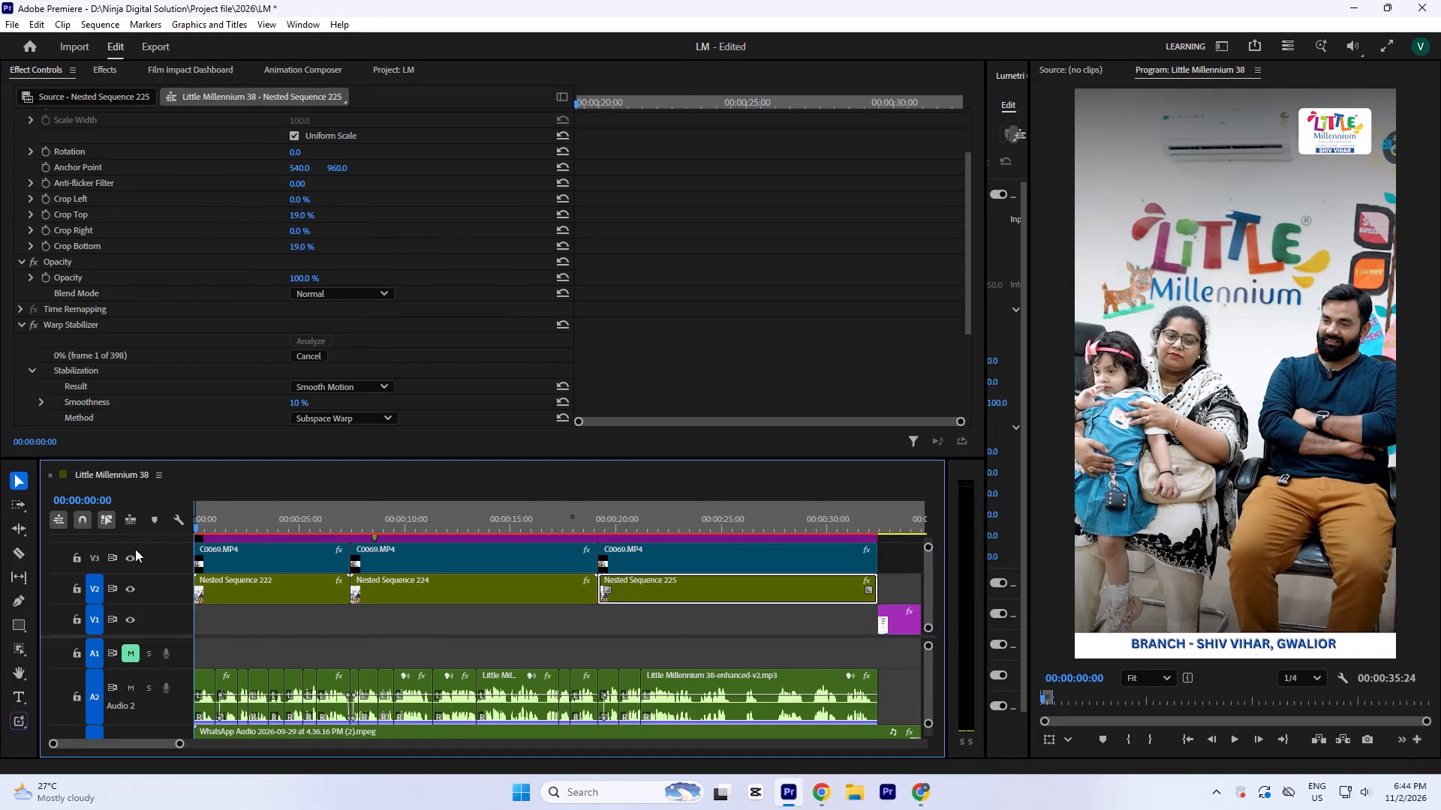
{"action": "left_click_drag", "start_coordinate": [135, 549], "coordinate": [131, 549]}
{"action": "key", "text": "space"}
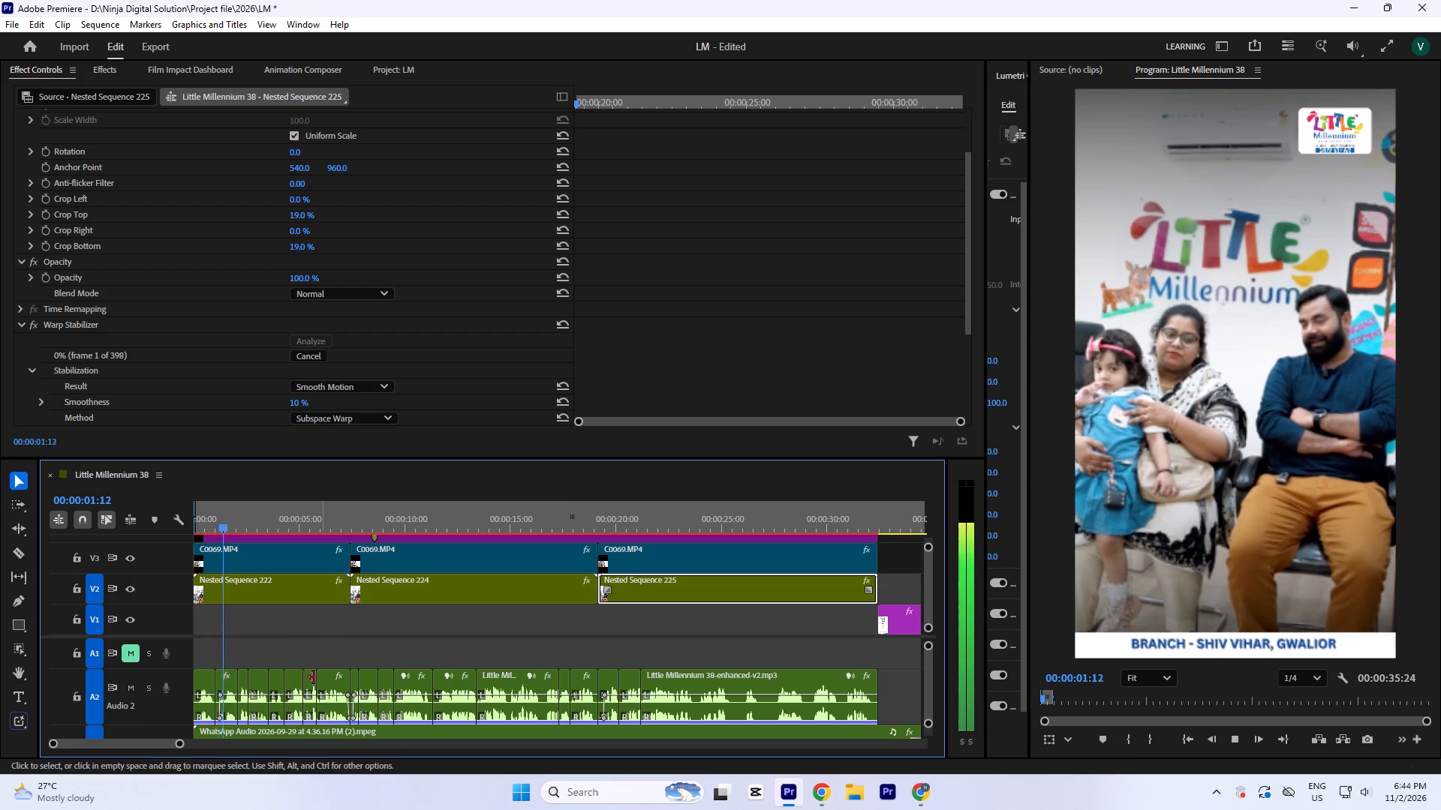
{"action": "key", "text": "space"}
{"action": "key", "text": "space"}
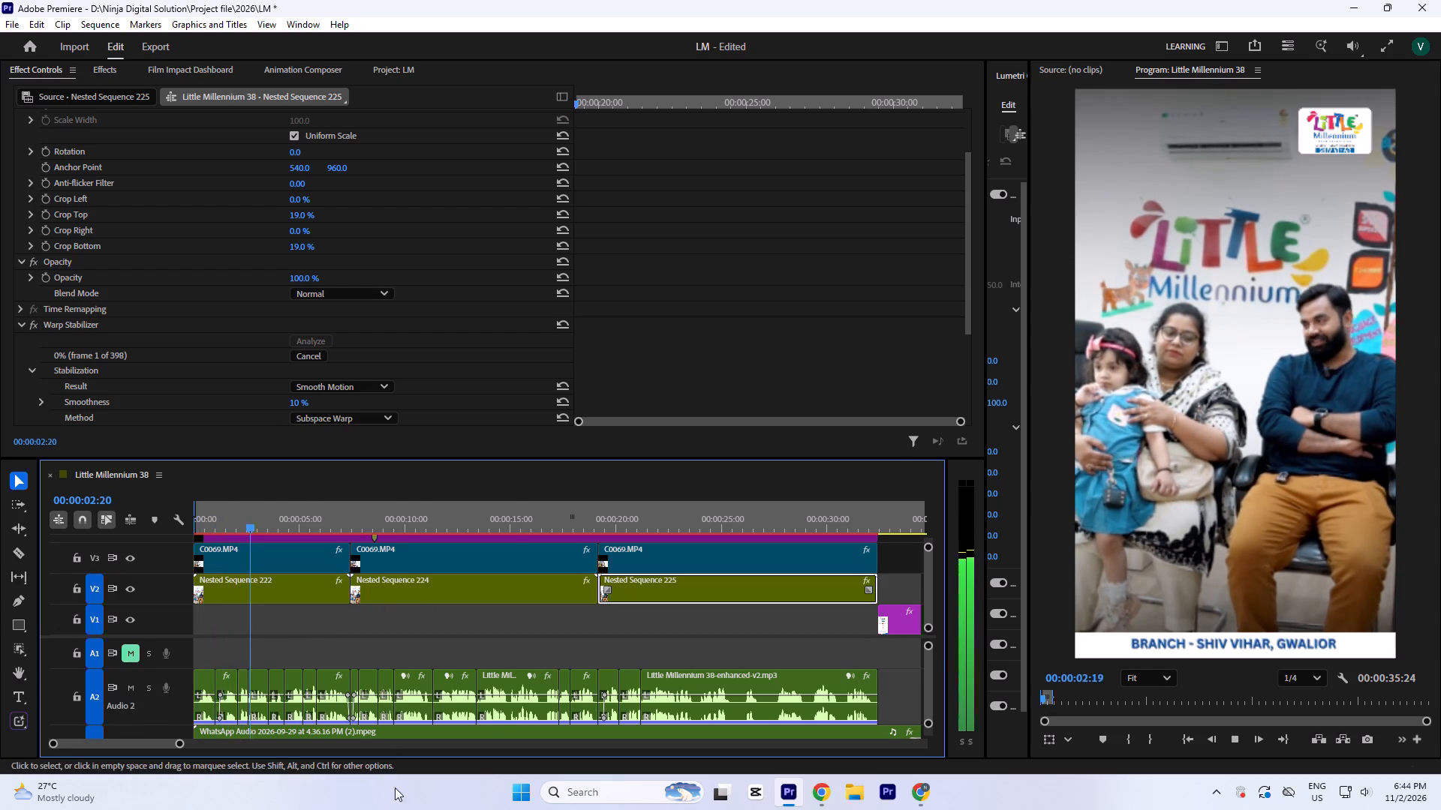
{"action": "key", "text": "space"}
{"action": "key", "text": "space"}
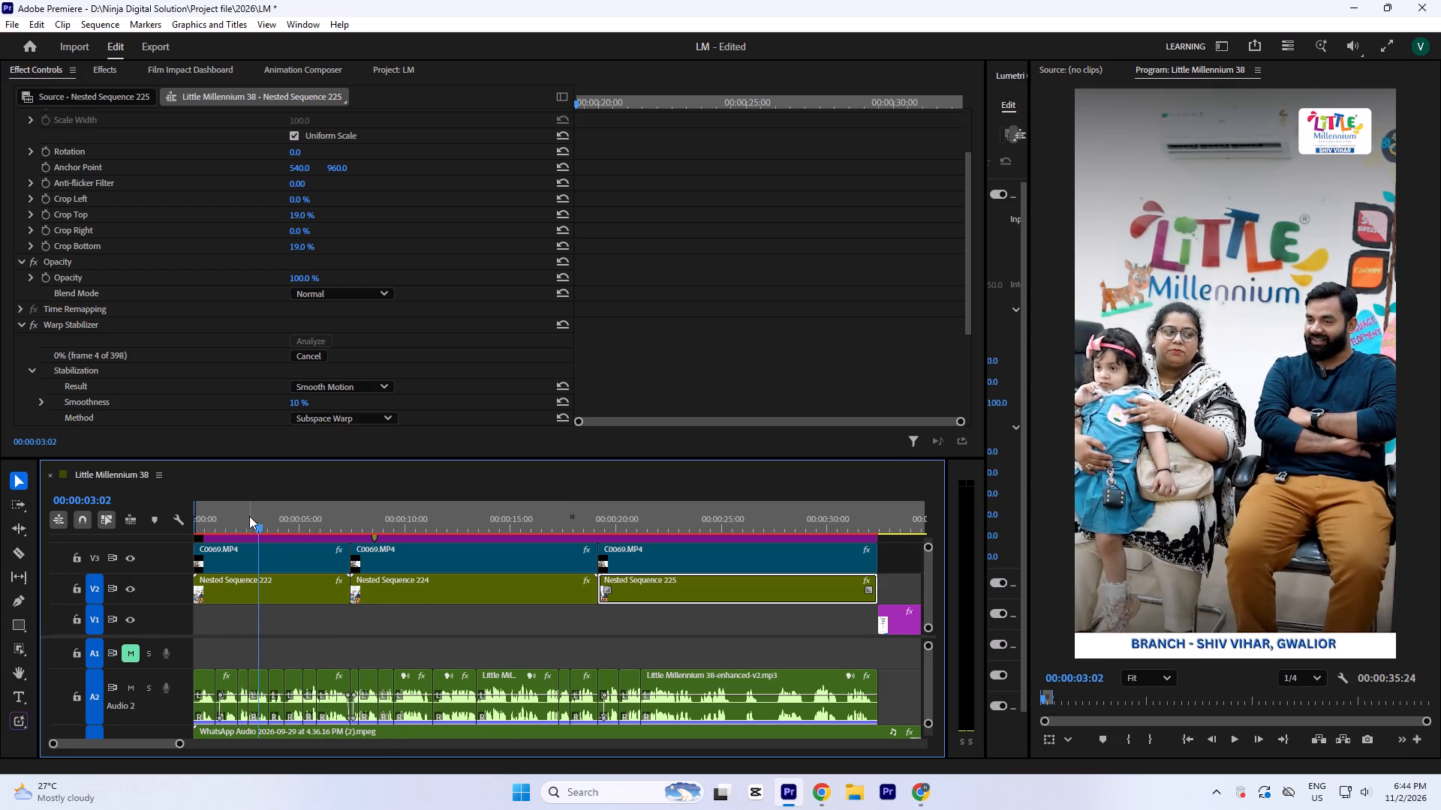
{"action": "key", "text": "space"}
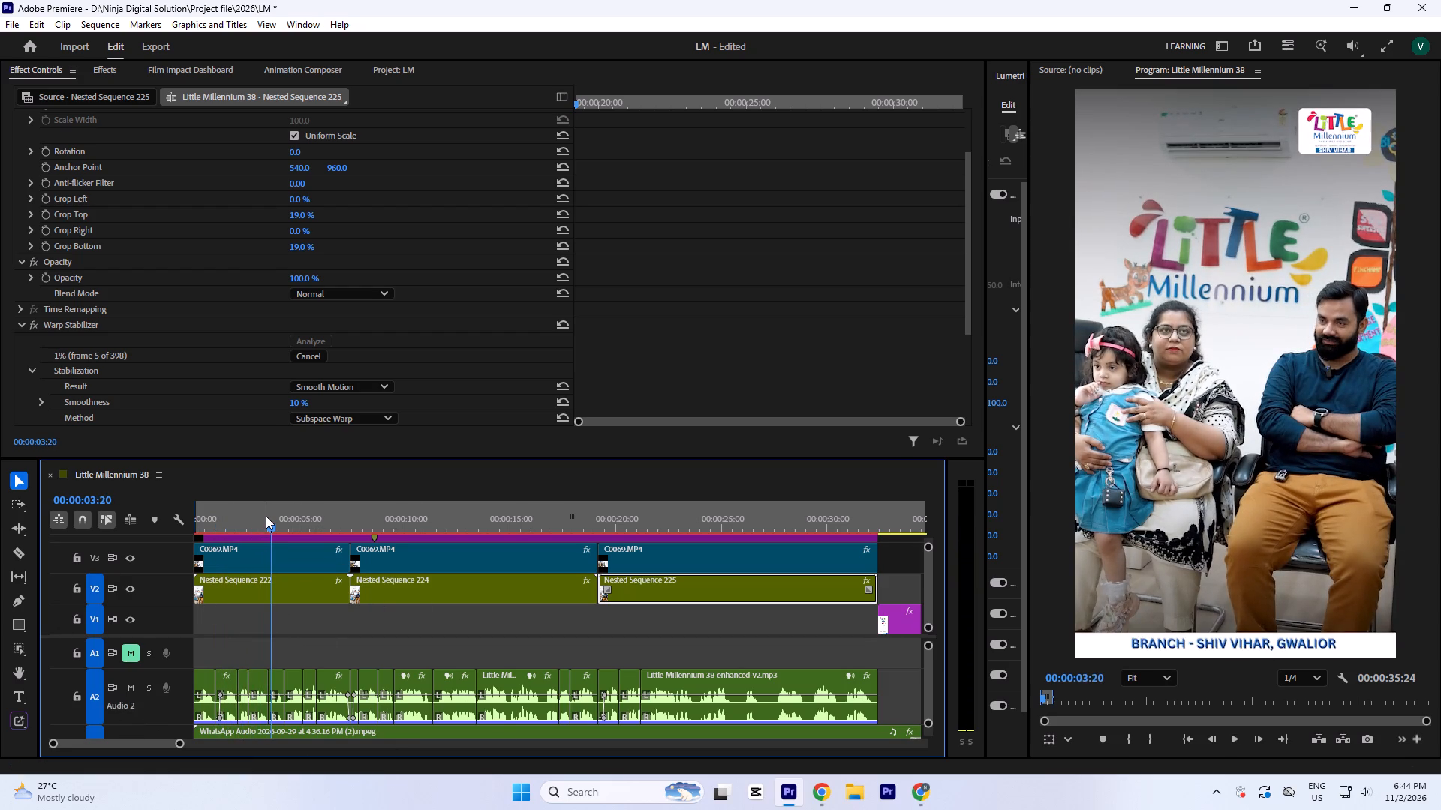
Save the LM project.
{"action": "key", "text": "ctrl+s"}
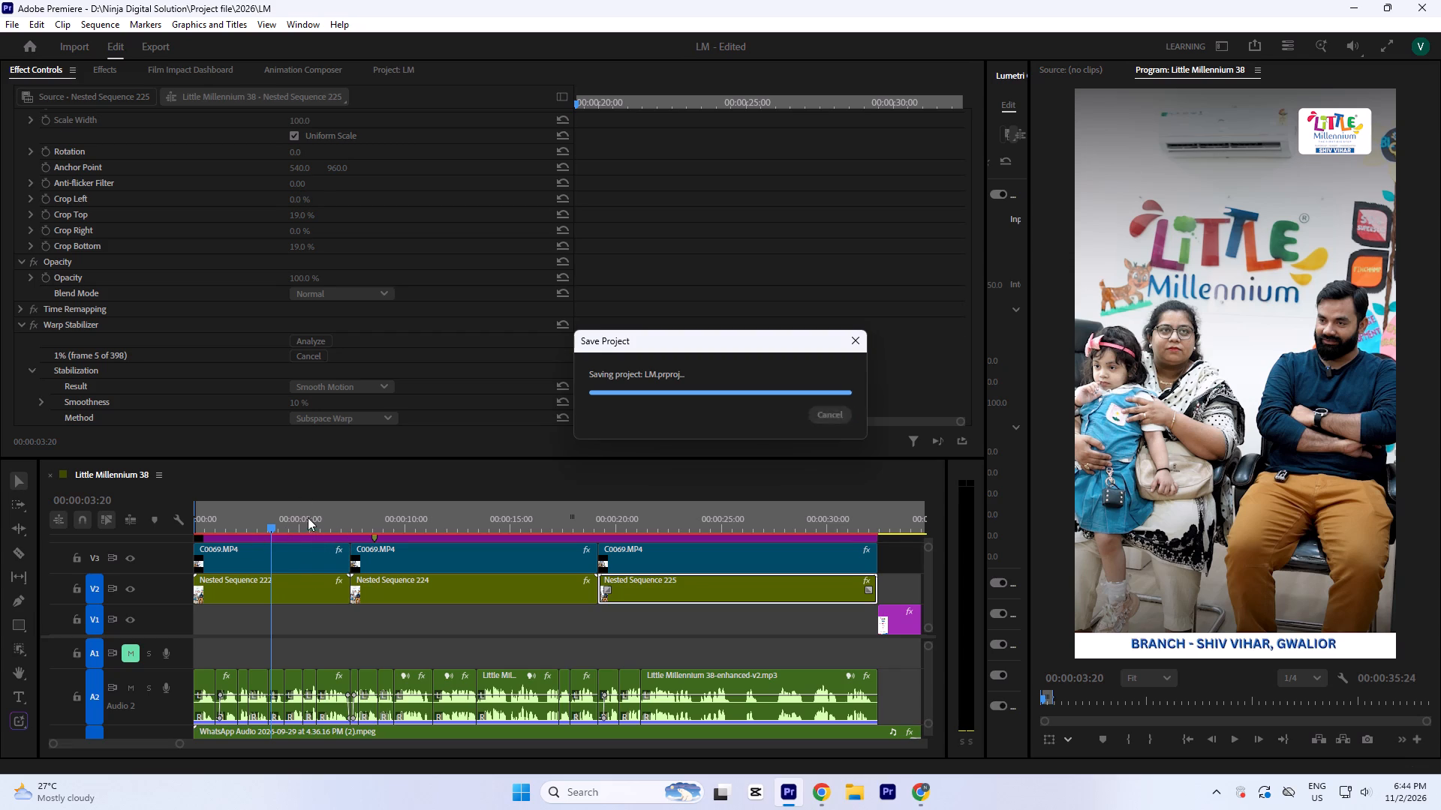
Compare tracks V2 and V3 at 00:00:04:26 by toggling their output, leaving V2 shown and V3 hidden.
{"action": "left_click", "coordinate": [299, 520]}
{"action": "key", "text": "grave"}
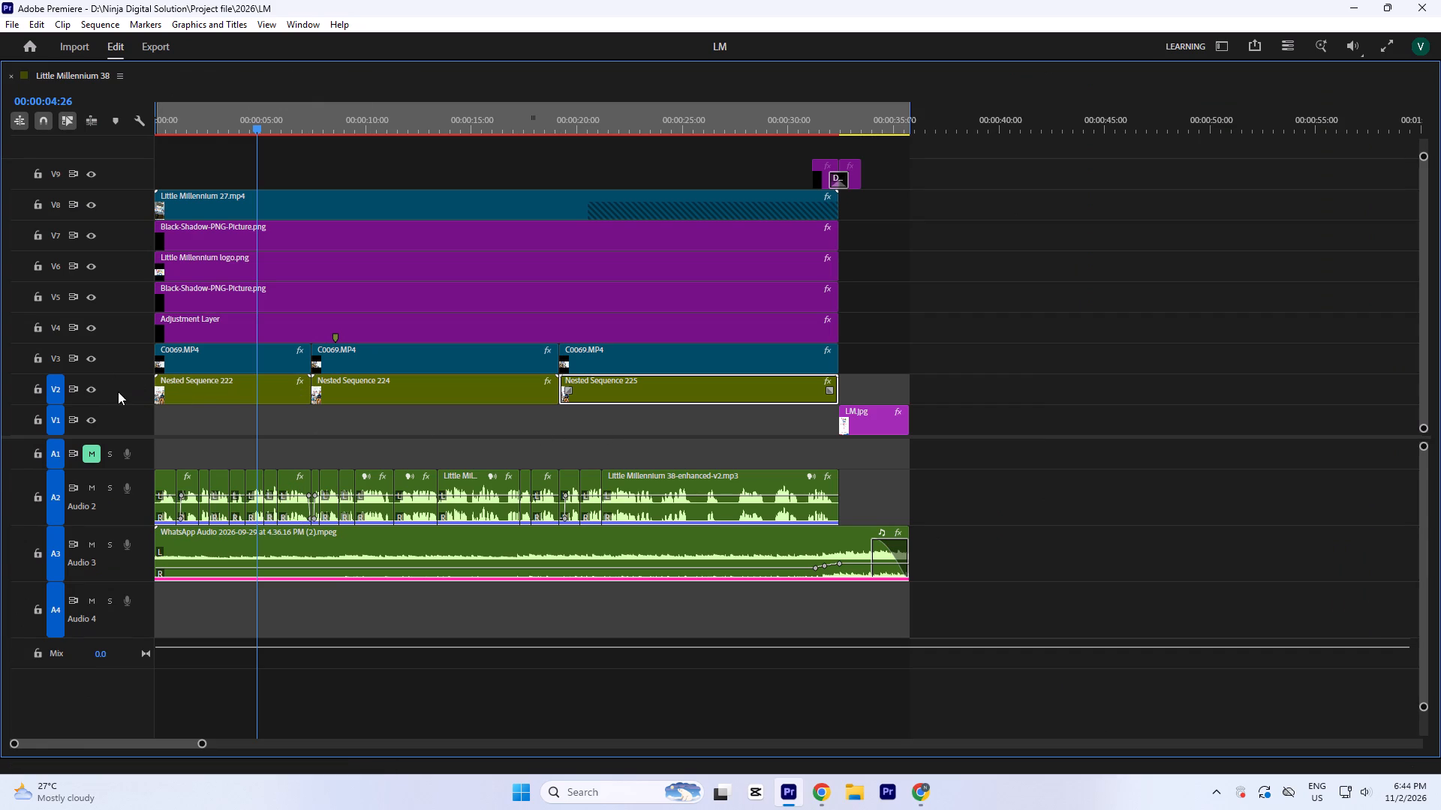
{"action": "left_click", "coordinate": [80, 389]}
{"action": "left_click", "coordinate": [92, 391]}
{"action": "key", "text": "grave"}
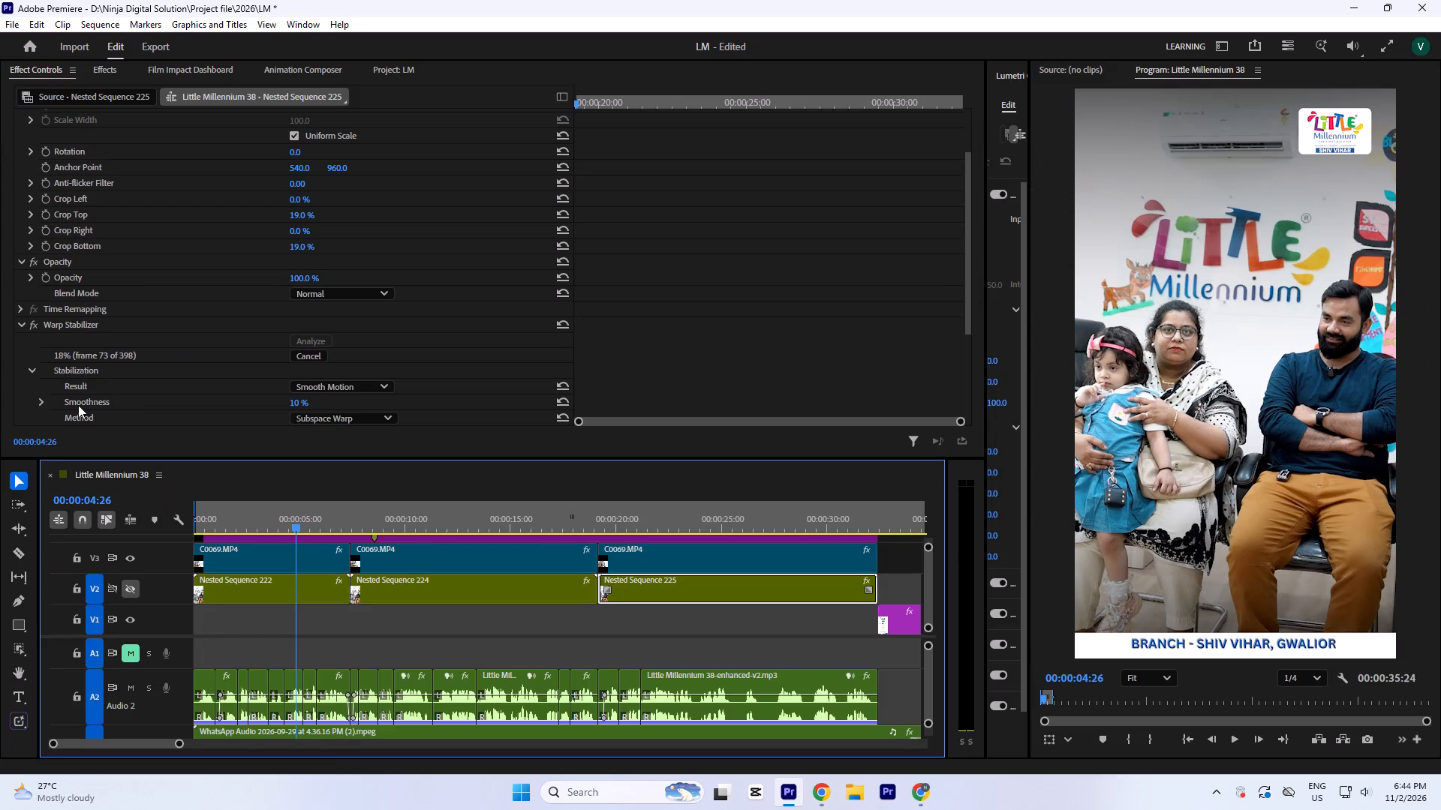
{"action": "left_click", "coordinate": [117, 587]}
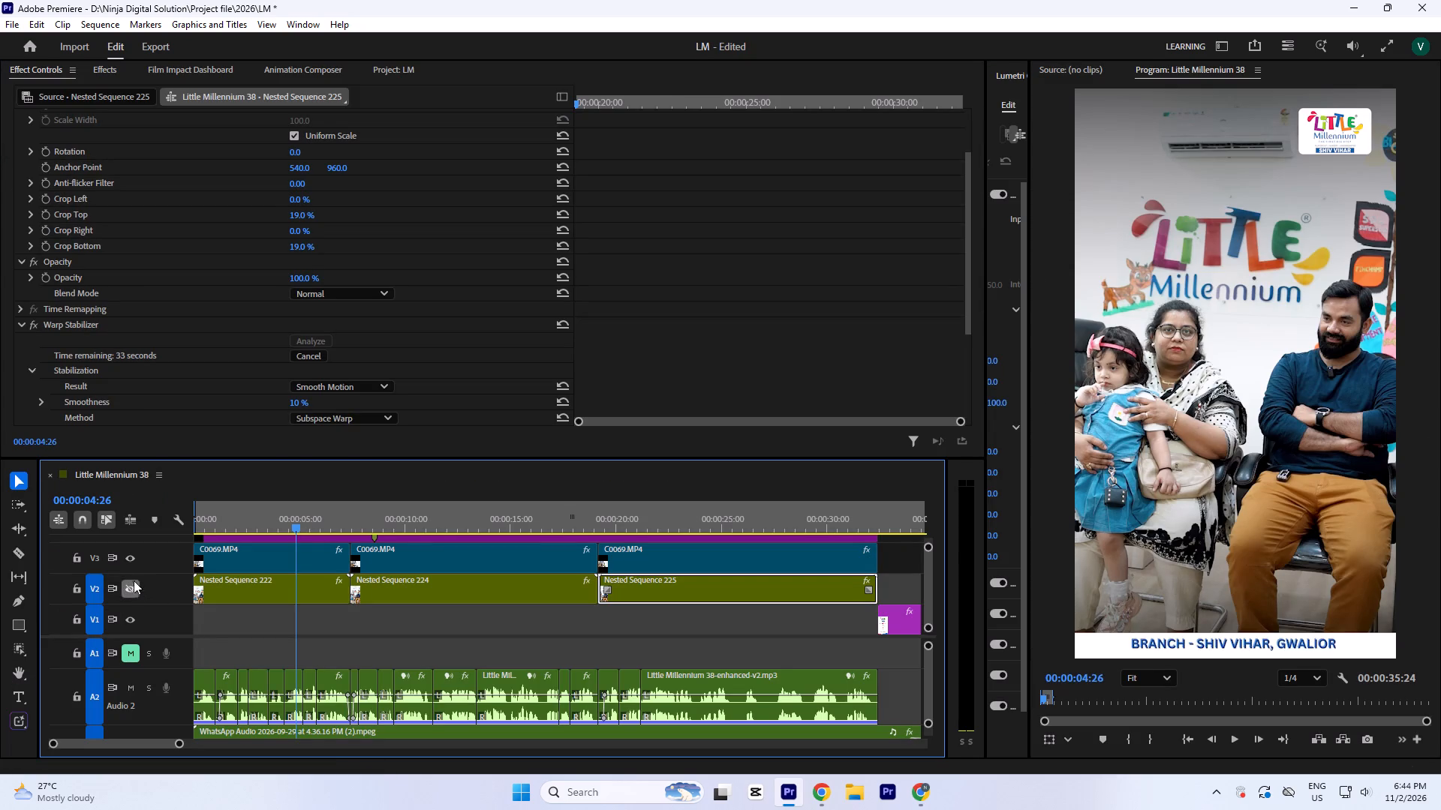
{"action": "left_click", "coordinate": [131, 562]}
{"action": "left_click", "coordinate": [131, 562]}
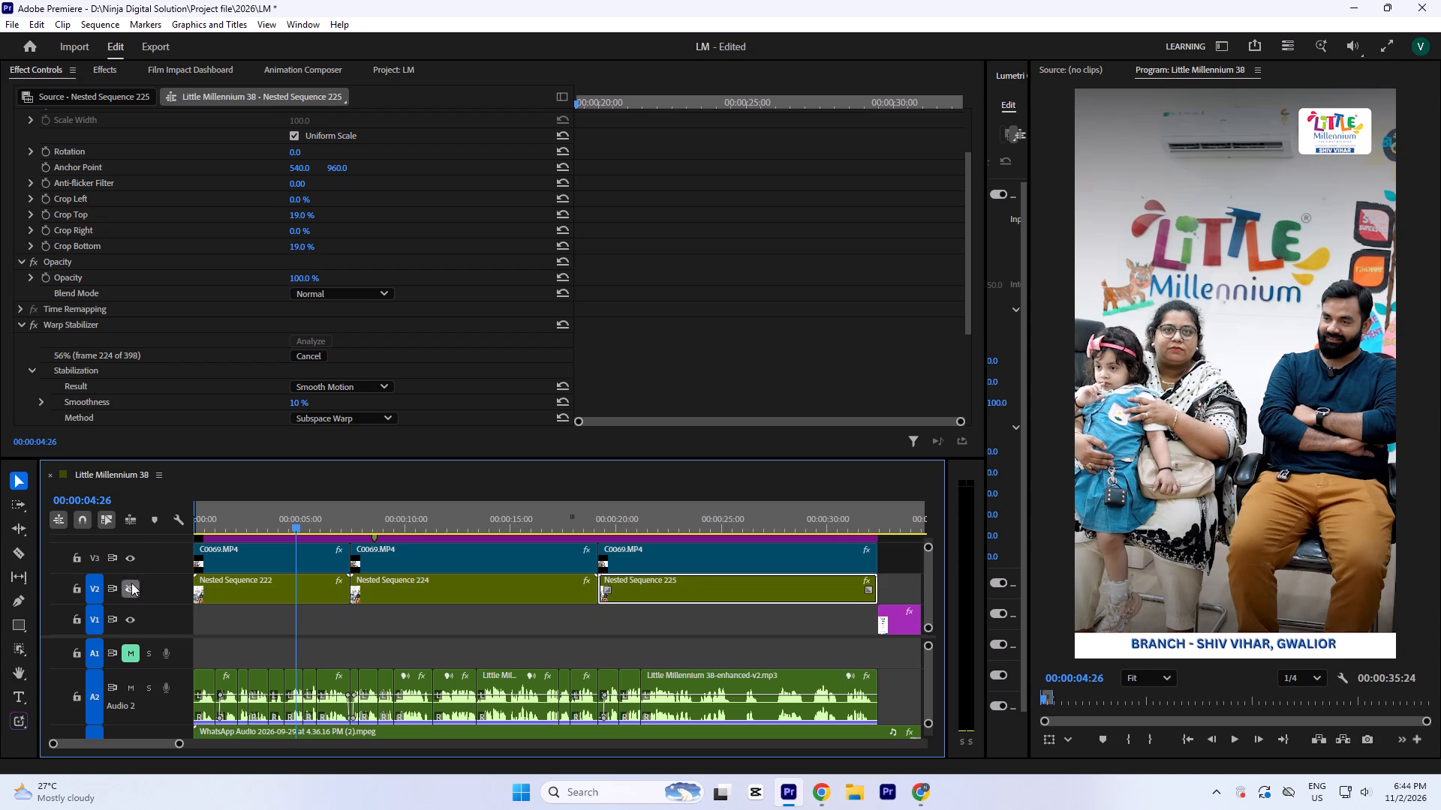
{"action": "left_click", "coordinate": [131, 555]}
{"action": "left_click", "coordinate": [132, 595]}
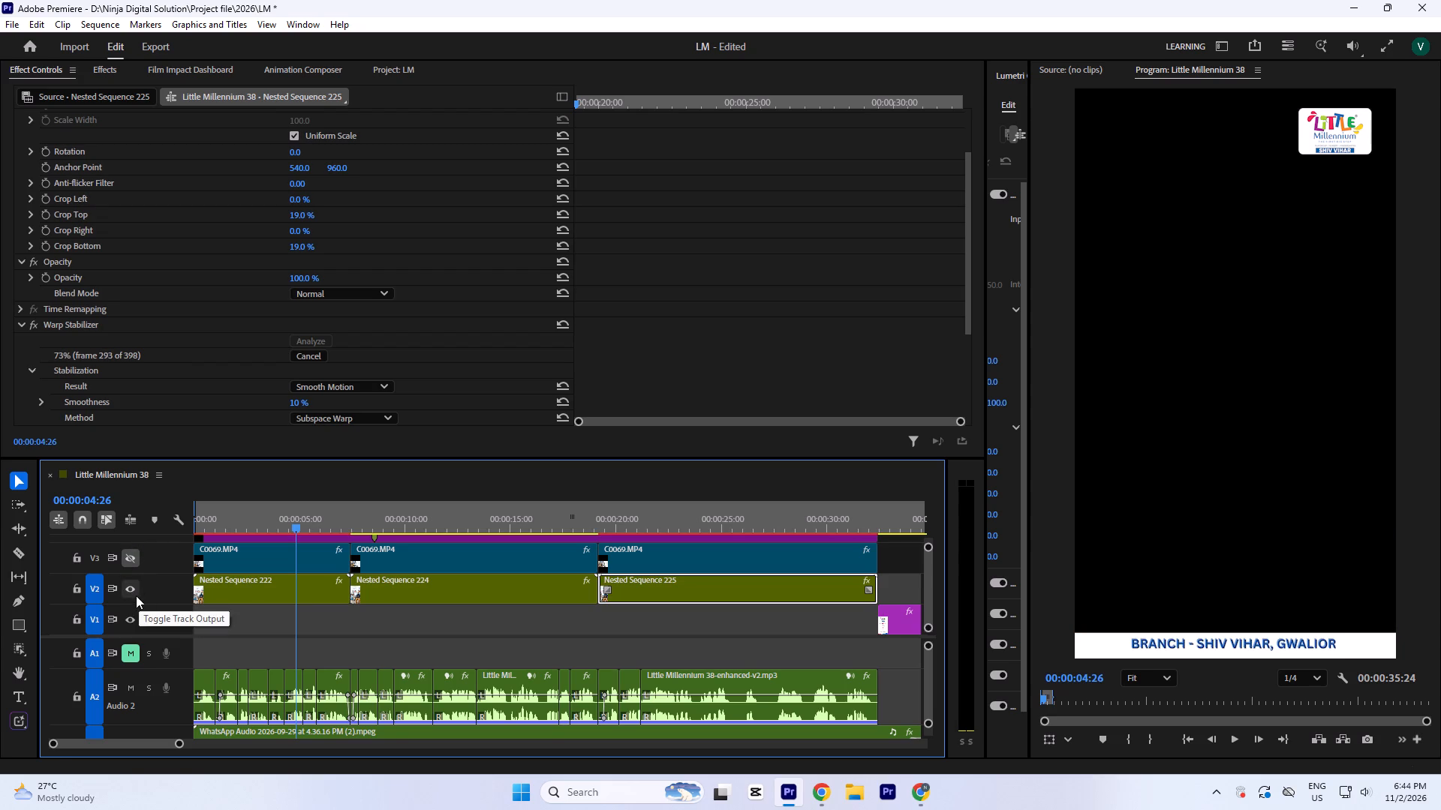
Move Nested Sequences 222, 224 and 225 together from V2 to V1, starting at about 00:01:00:00, past the edit's end.
{"action": "key", "text": "minus"}
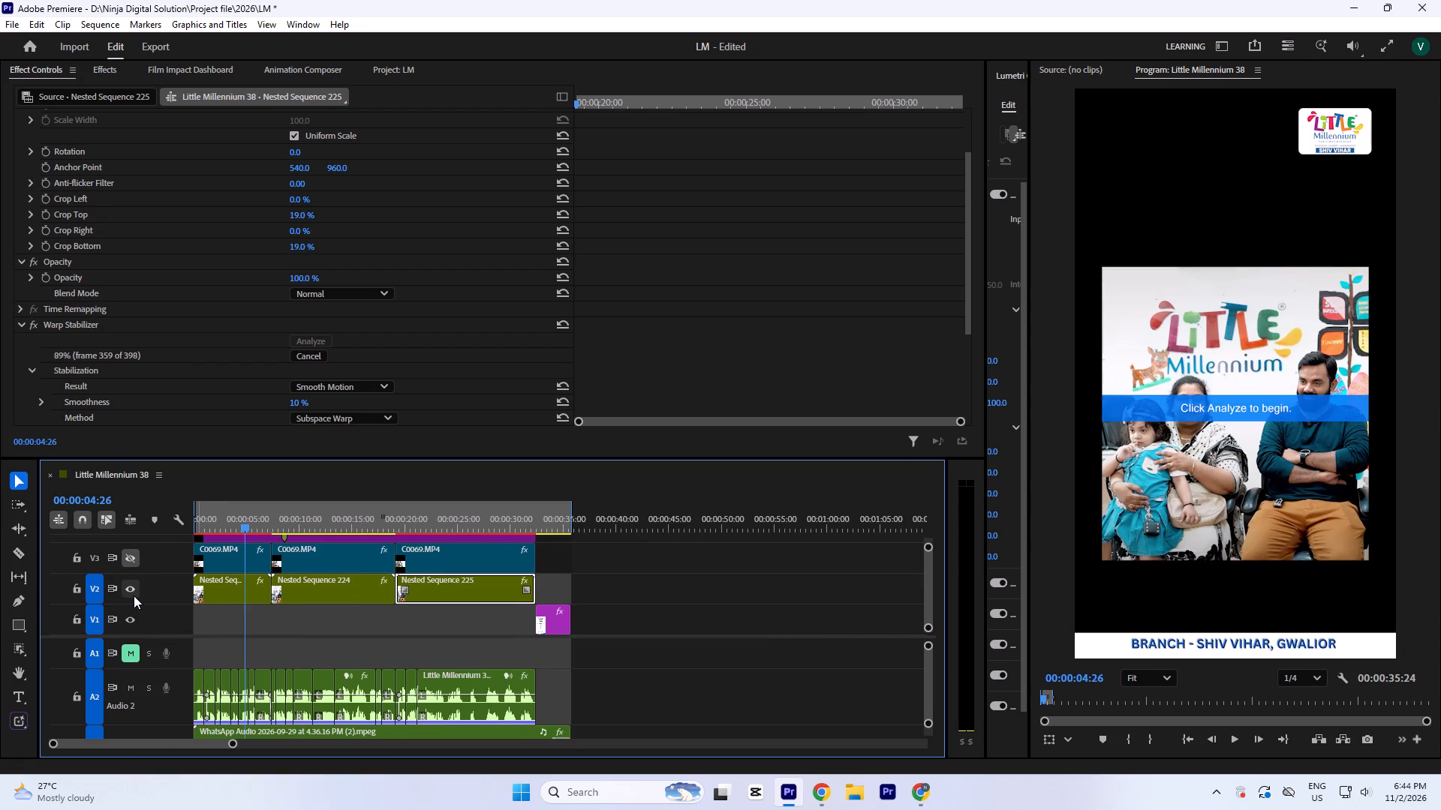
{"action": "key", "text": "grave"}
{"action": "left_click_drag", "start_coordinate": [421, 430], "coordinate": [201, 393]}
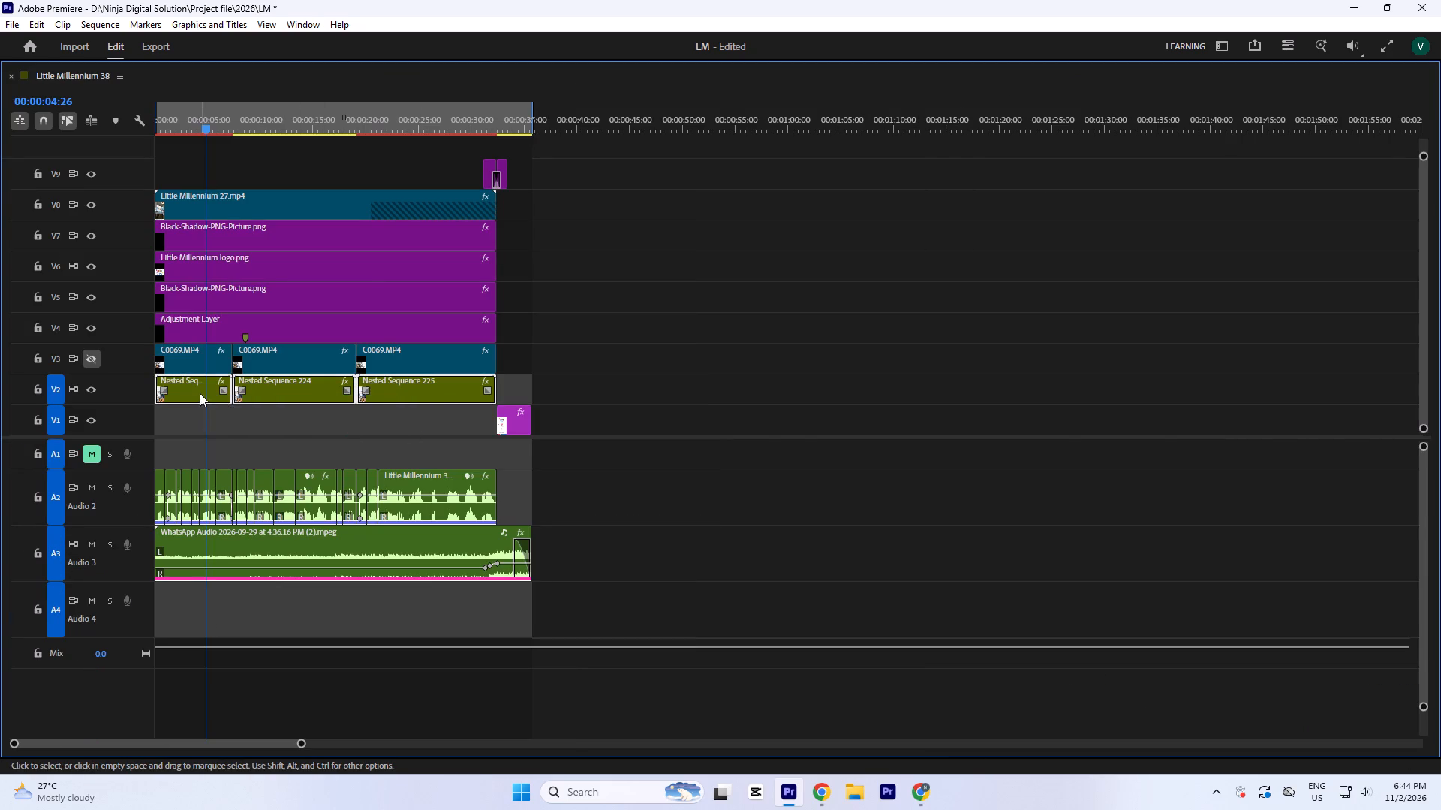
{"action": "left_click_drag", "start_coordinate": [200, 394], "coordinate": [832, 421]}
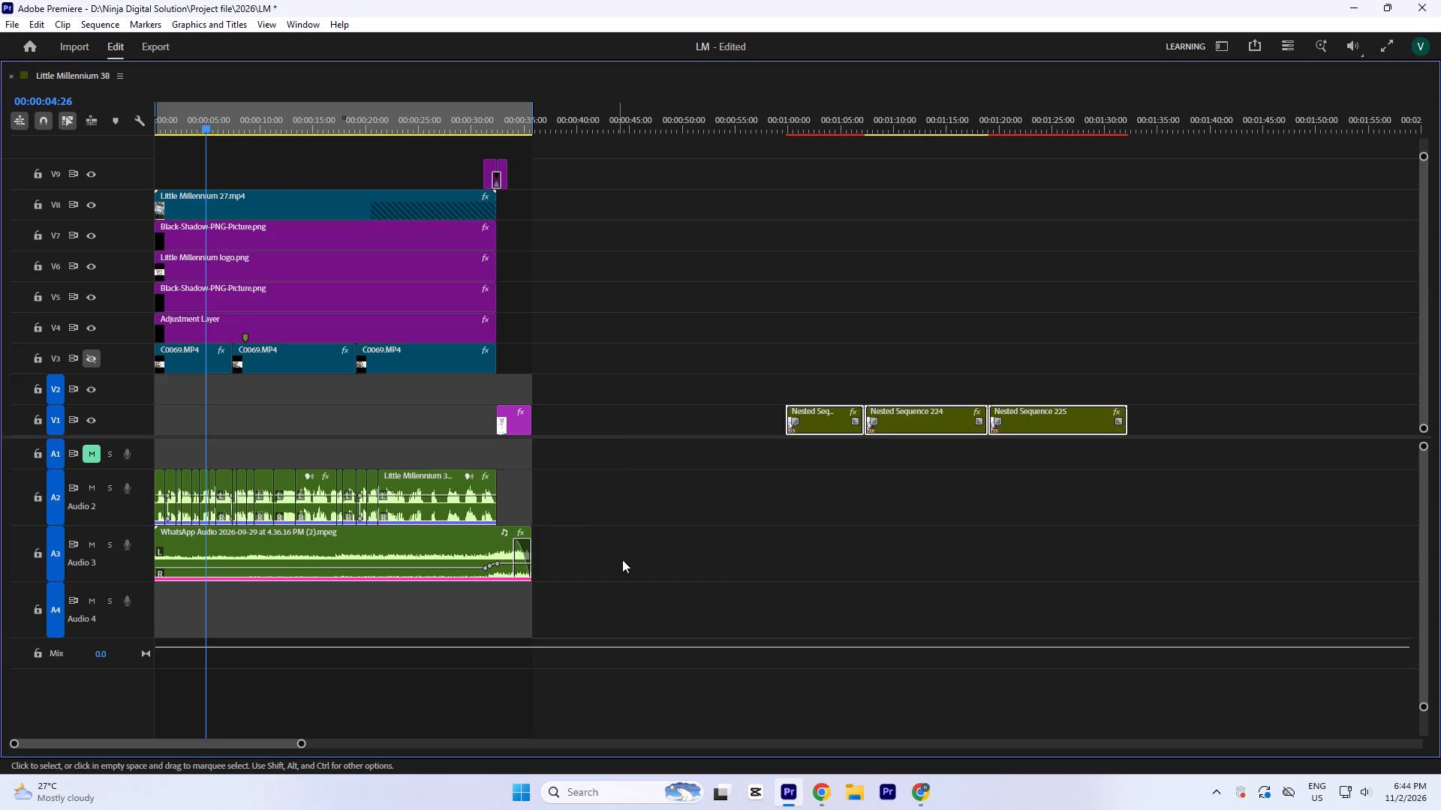
Shift all the main edit's video, graphics and audio clips later together so they begin at about 00:00:11:11.
{"action": "left_click_drag", "start_coordinate": [622, 559], "coordinate": [104, 151]}
{"action": "left_click_drag", "start_coordinate": [310, 208], "coordinate": [430, 223]}
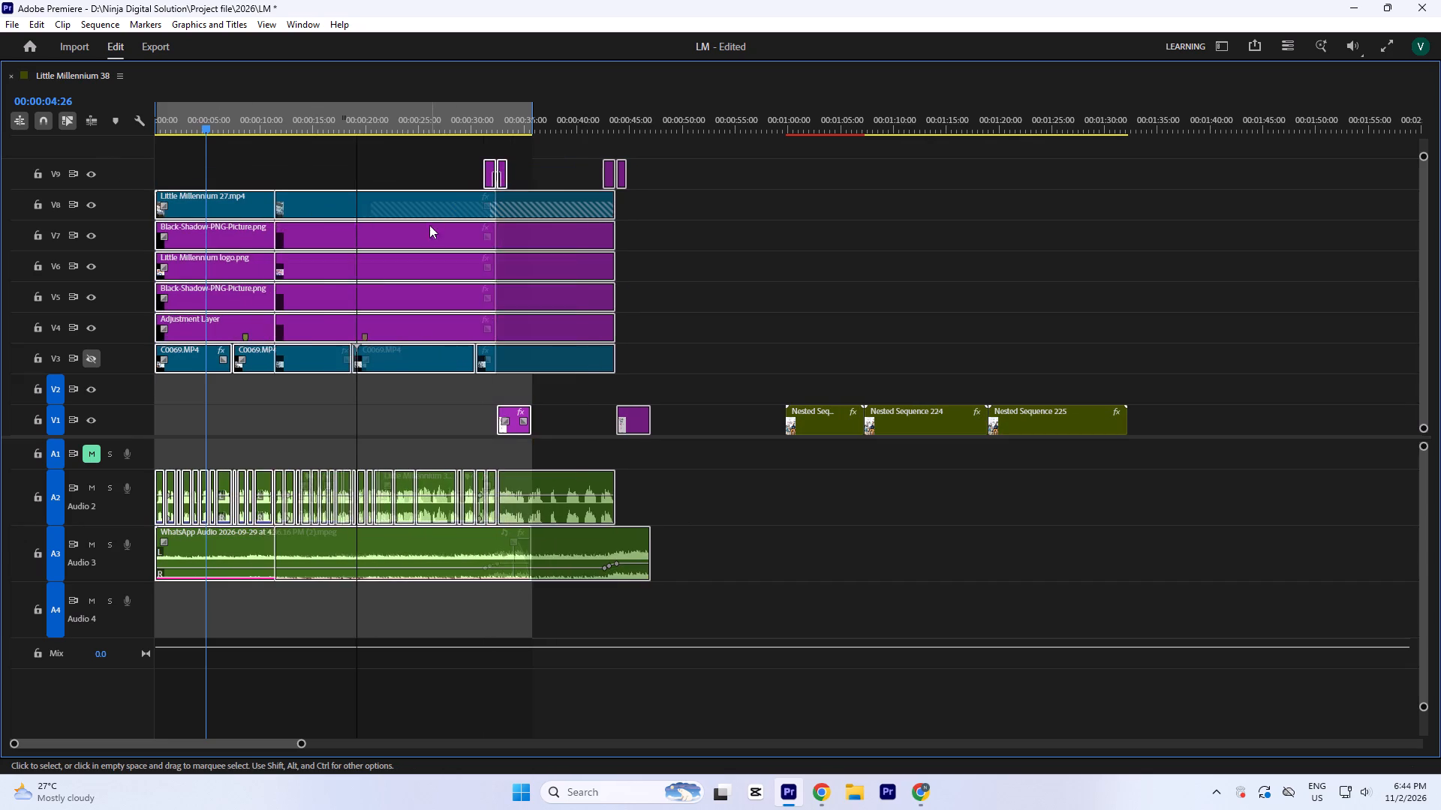
{"action": "left_click", "coordinate": [304, 380]}
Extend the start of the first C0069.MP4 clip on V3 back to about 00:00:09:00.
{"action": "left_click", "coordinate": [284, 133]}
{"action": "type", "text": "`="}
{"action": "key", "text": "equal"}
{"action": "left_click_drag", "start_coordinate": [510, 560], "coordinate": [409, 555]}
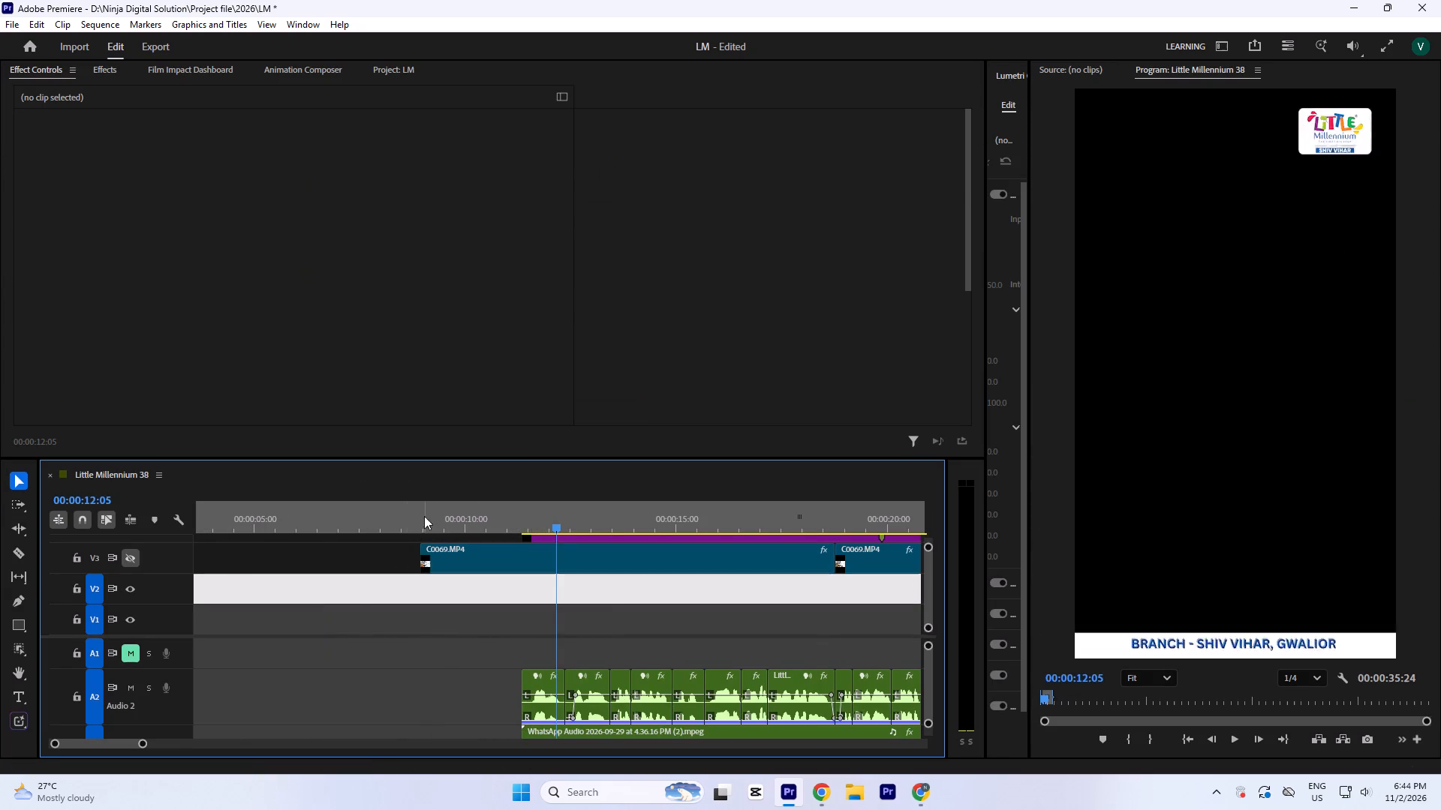
Show track V3 again and play the extended C0069.MP4 footage from its start into the main edit.
{"action": "left_click", "coordinate": [423, 508]}
{"action": "key", "text": "space"}
{"action": "key", "text": "space"}
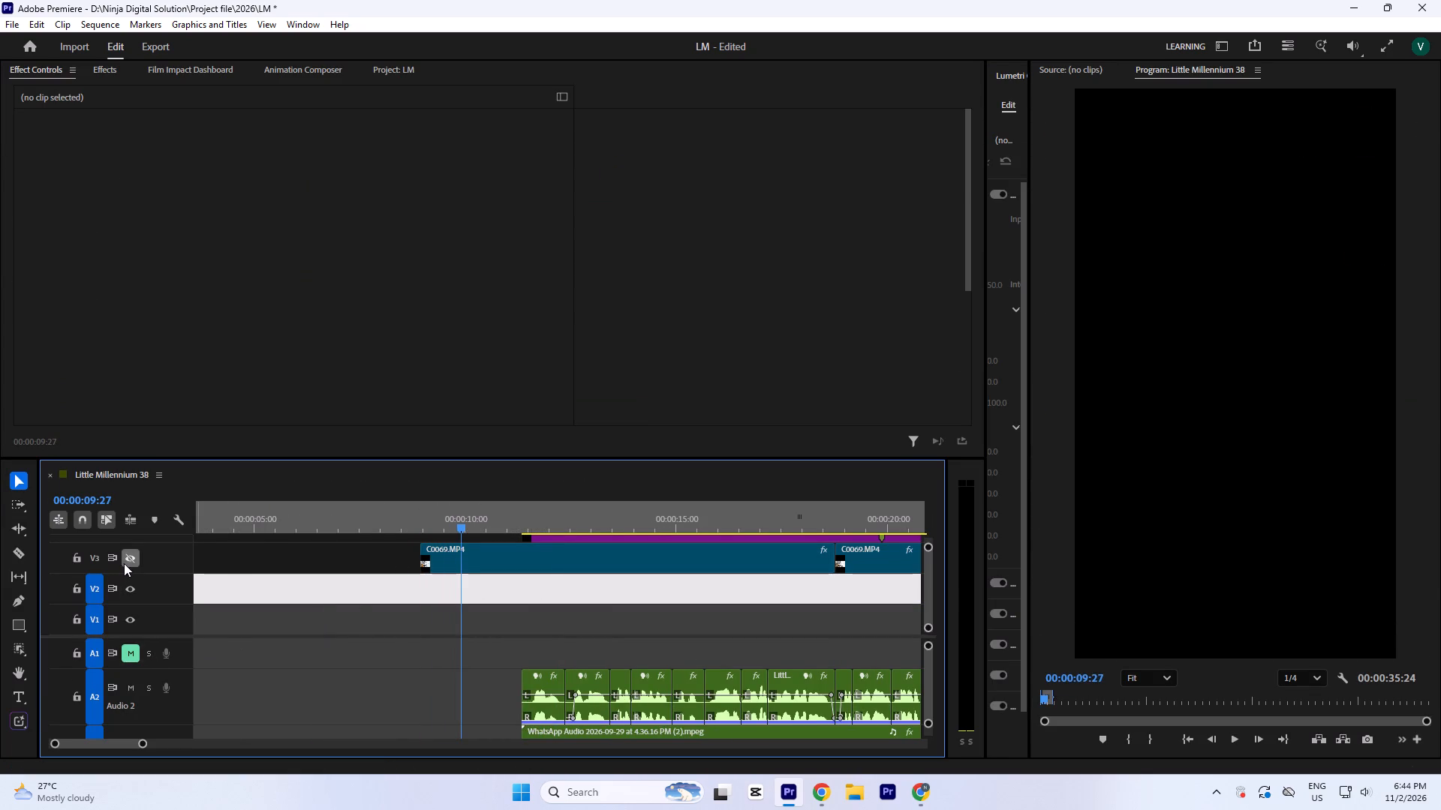
{"action": "left_click", "coordinate": [124, 563]}
{"action": "left_click", "coordinate": [412, 508]}
{"action": "key", "text": "space"}
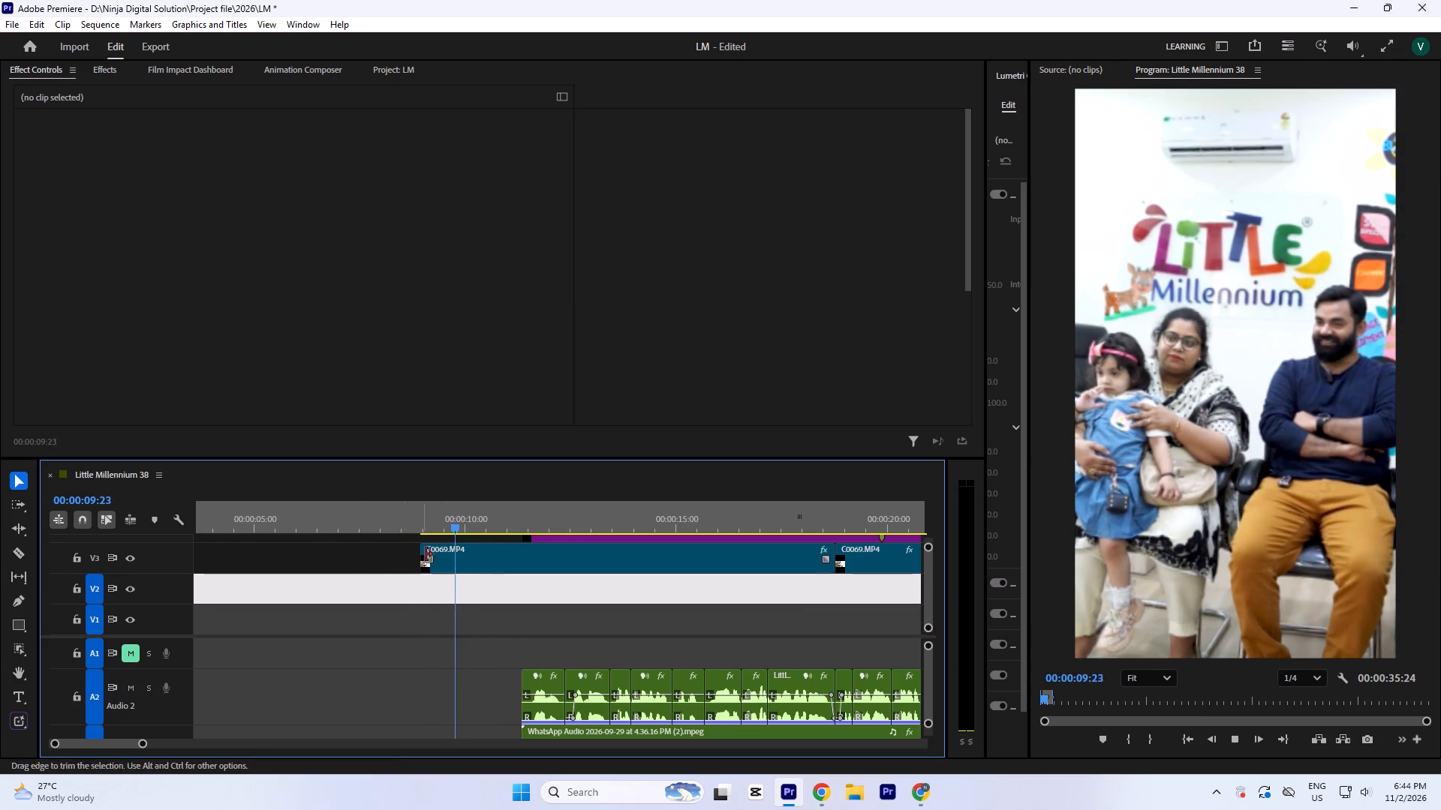
{"action": "key", "text": "space"}
{"action": "key", "text": "space"}
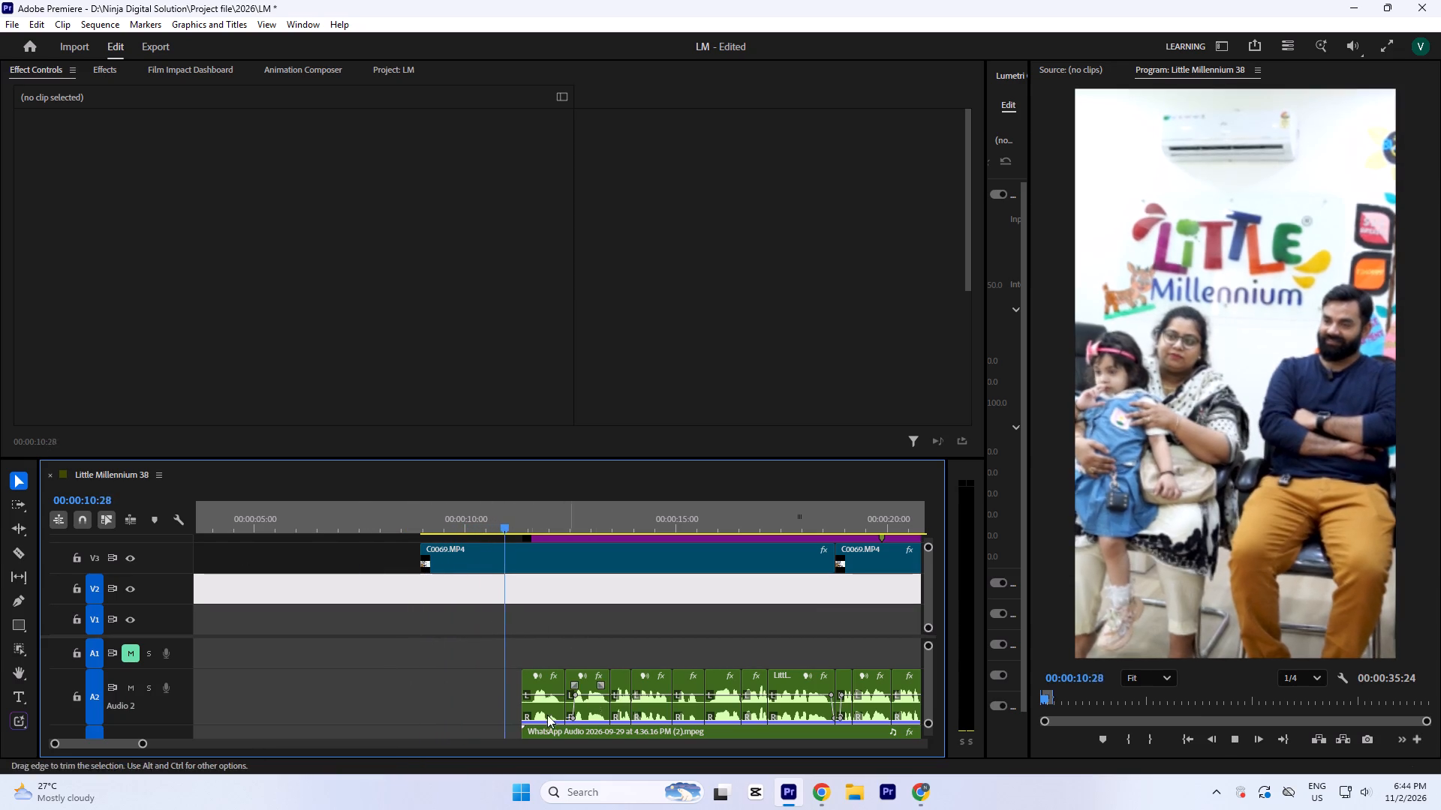
{"action": "key", "text": "space"}
{"action": "key", "text": "space"}
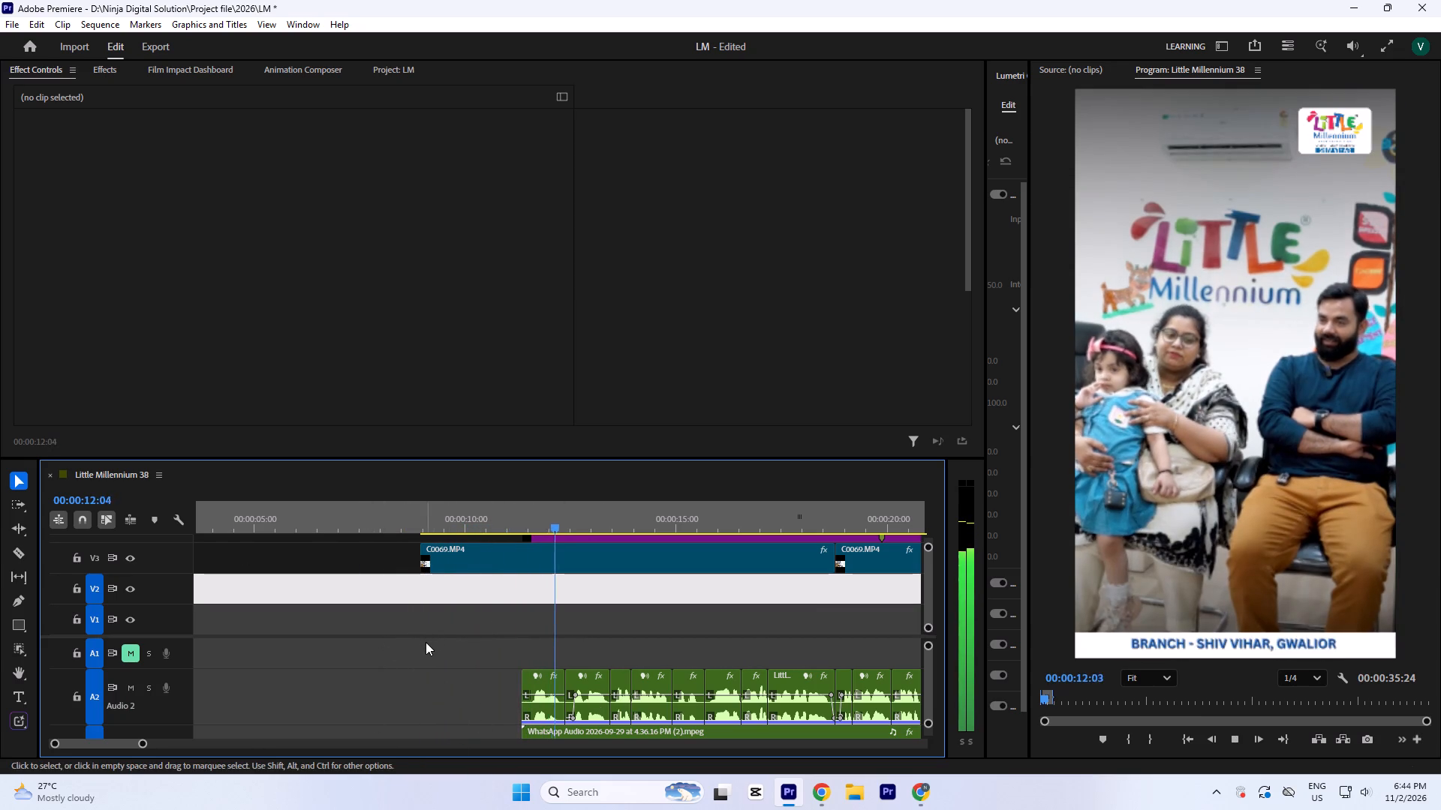
{"action": "key", "text": "space"}
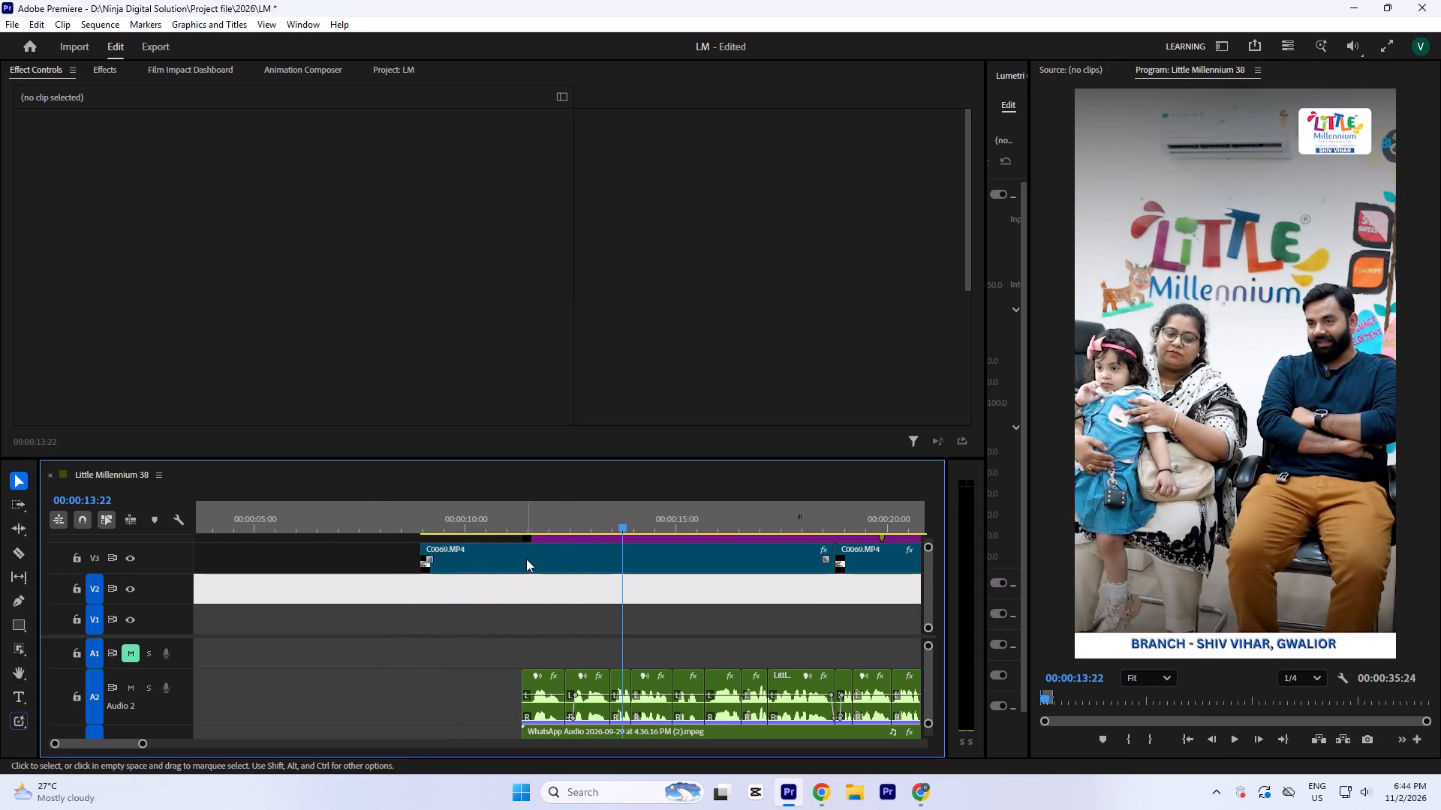
Extend the start of the first C0069.MP4 clip on V3 back to about 00:00:05:06.
{"action": "left_click", "coordinate": [525, 529]}
{"action": "left_click_drag", "start_coordinate": [419, 565], "coordinate": [250, 563]}
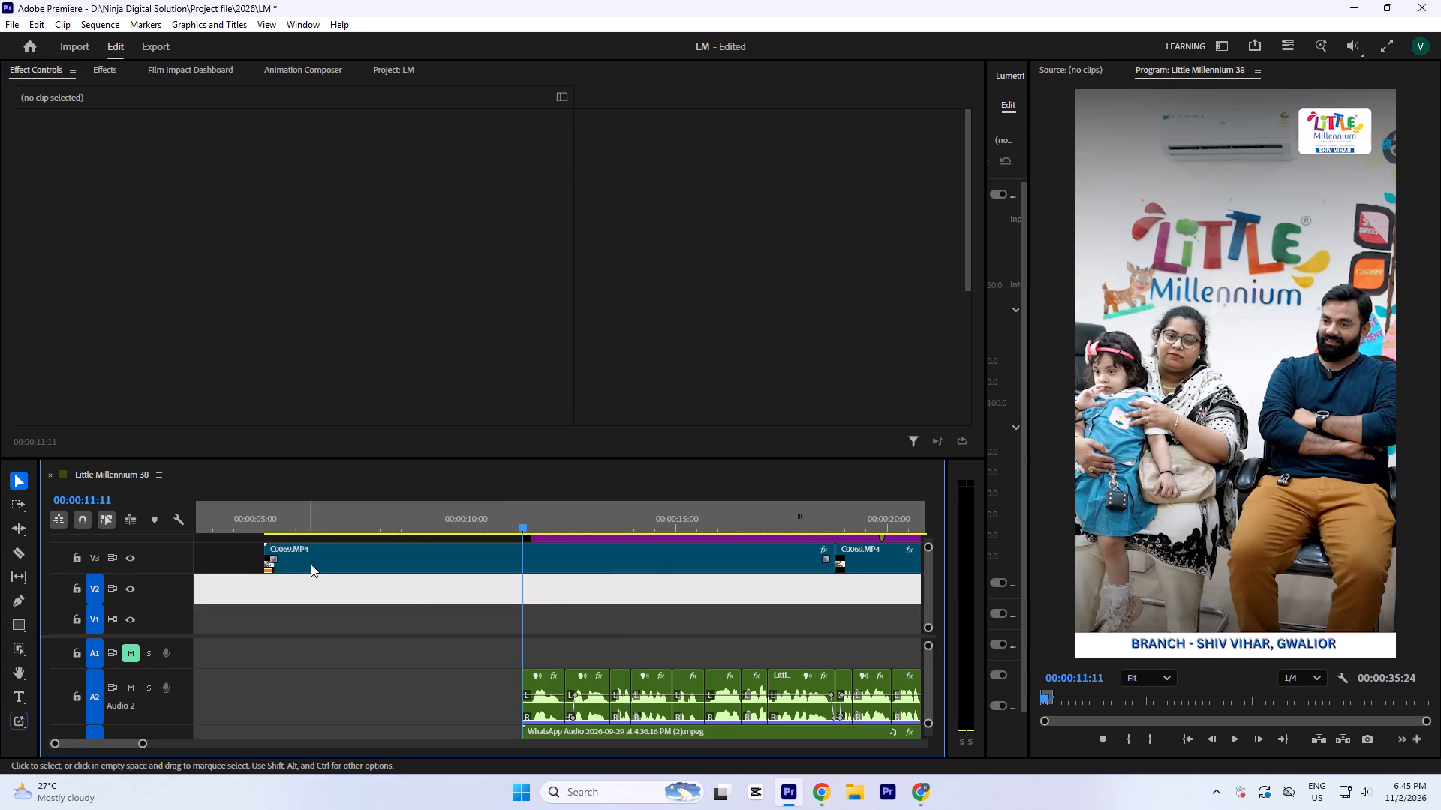
Reveal the first C0069.MP4 clip's source in the project bin and play it from the beginning in the Source monitor.
{"action": "left_click", "coordinate": [311, 564]}
{"action": "key", "text": "r"}
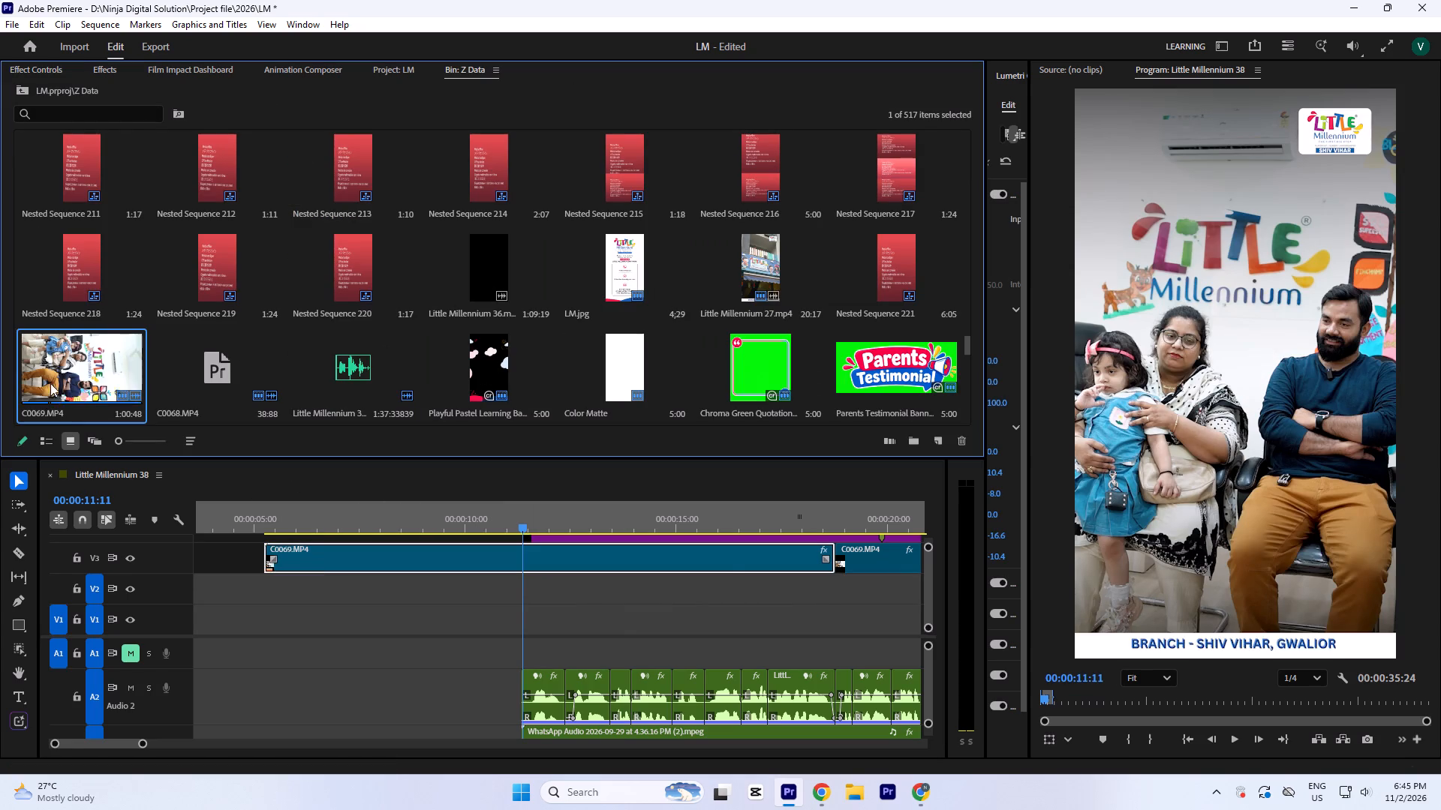
{"action": "double_click", "coordinate": [61, 373]}
{"action": "left_click_drag", "start_coordinate": [1039, 697], "coordinate": [1011, 700]}
{"action": "left_click_drag", "start_coordinate": [1050, 697], "coordinate": [1029, 698]}
{"action": "key", "text": "space"}
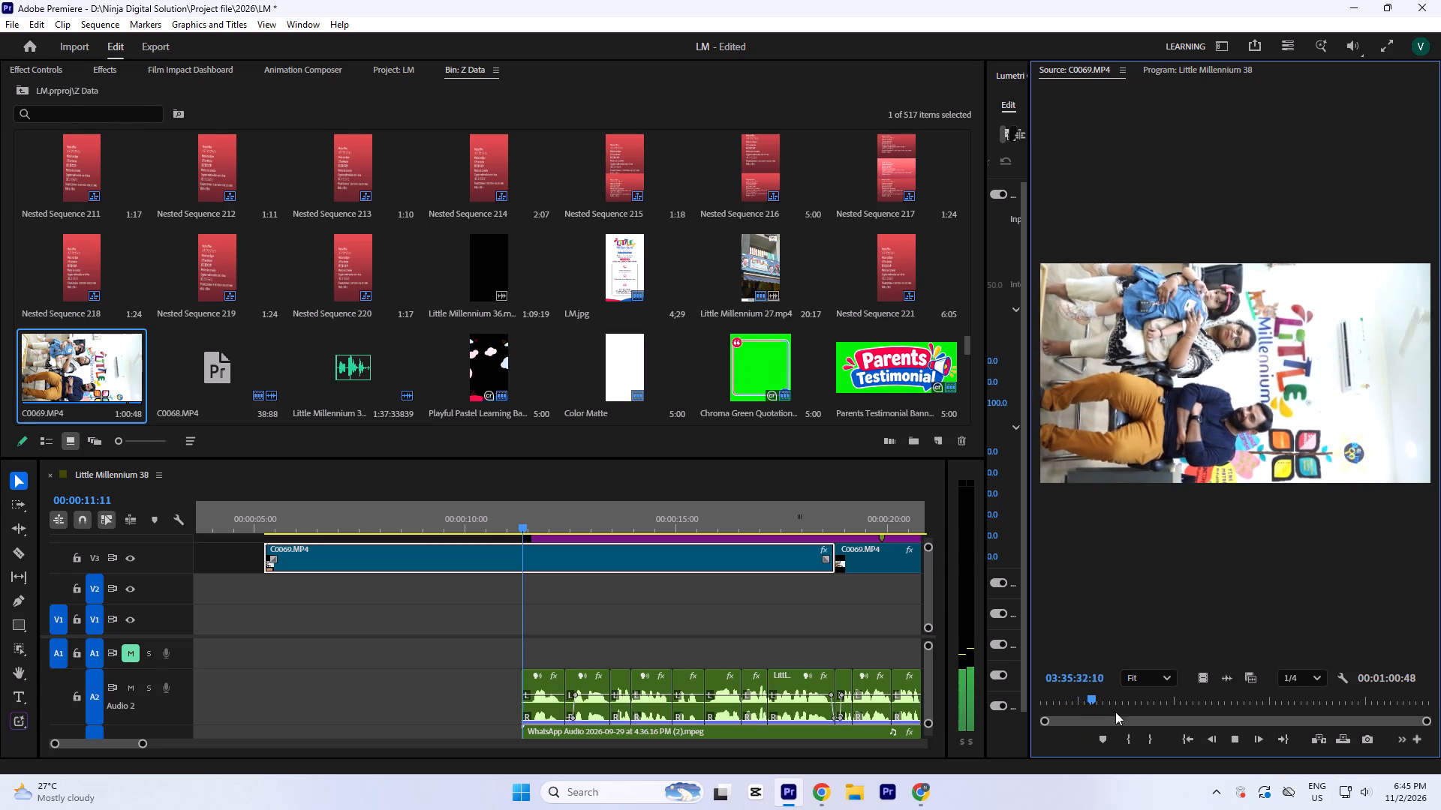
{"action": "left_click", "coordinate": [1353, 793]}
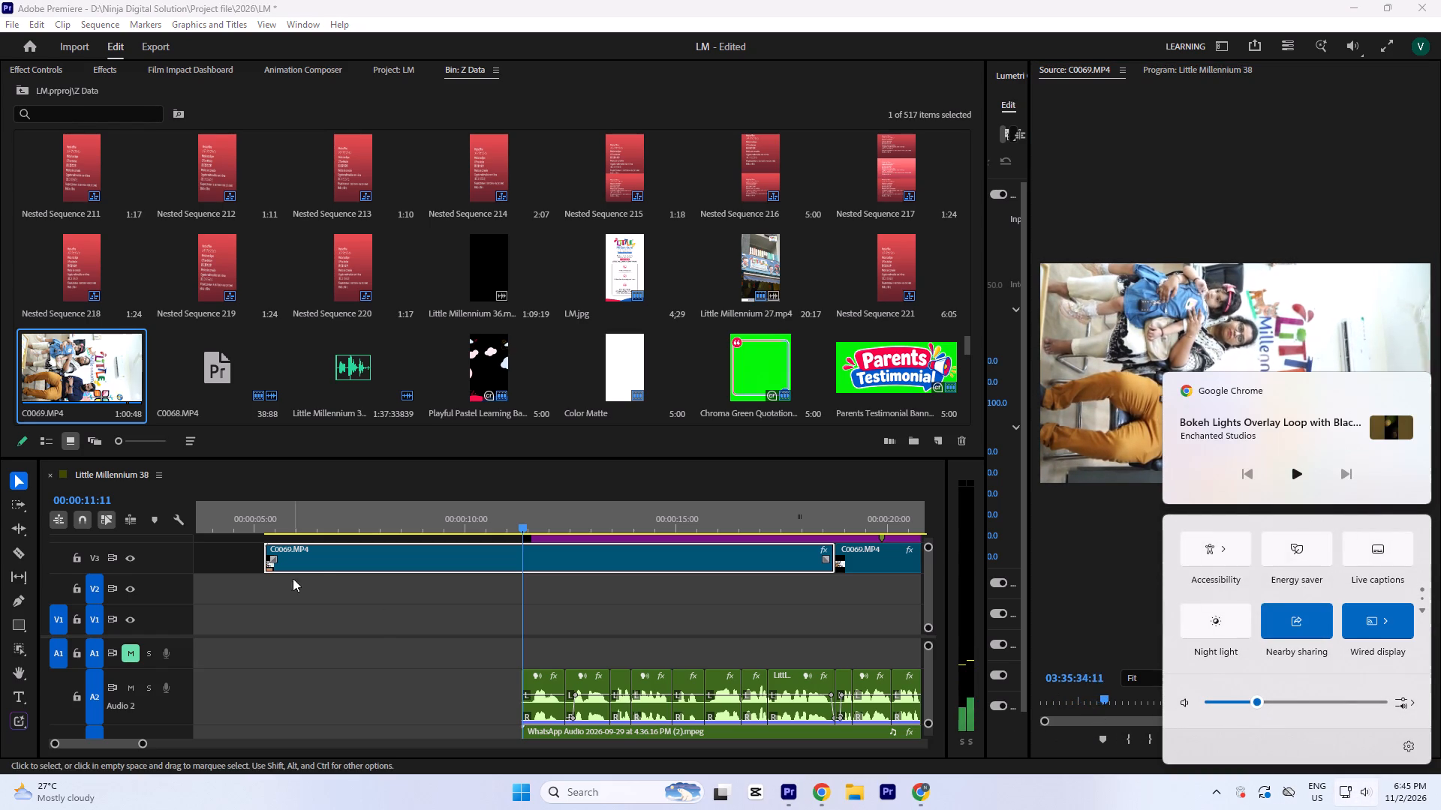
Play the extended C0069.MP4 lead-in and the main edit's opening in the timeline to compare the footage.
{"action": "left_click", "coordinate": [264, 509]}
{"action": "key", "text": "space"}
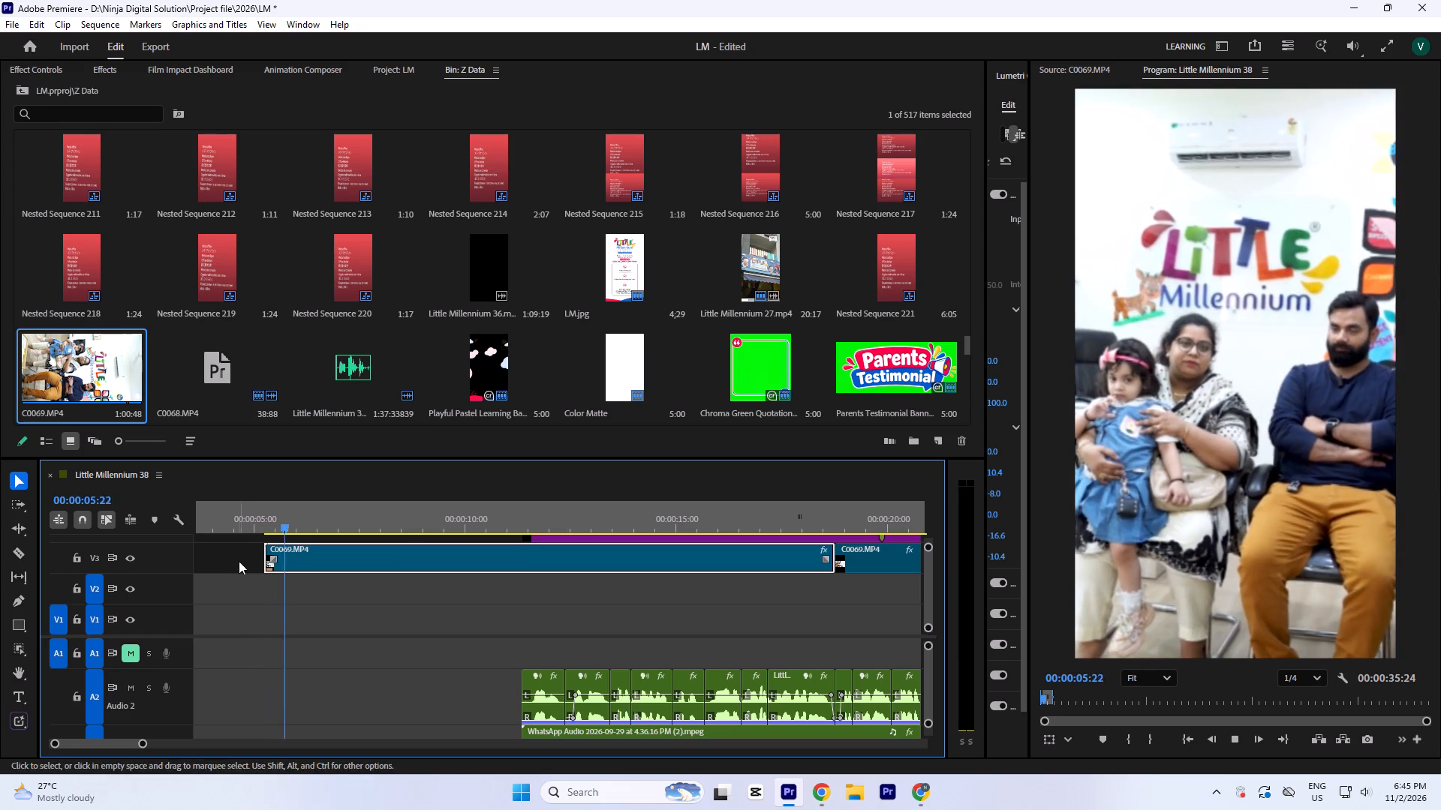
{"action": "key", "text": "space"}
{"action": "left_click", "coordinate": [543, 523]}
{"action": "key", "text": "space"}
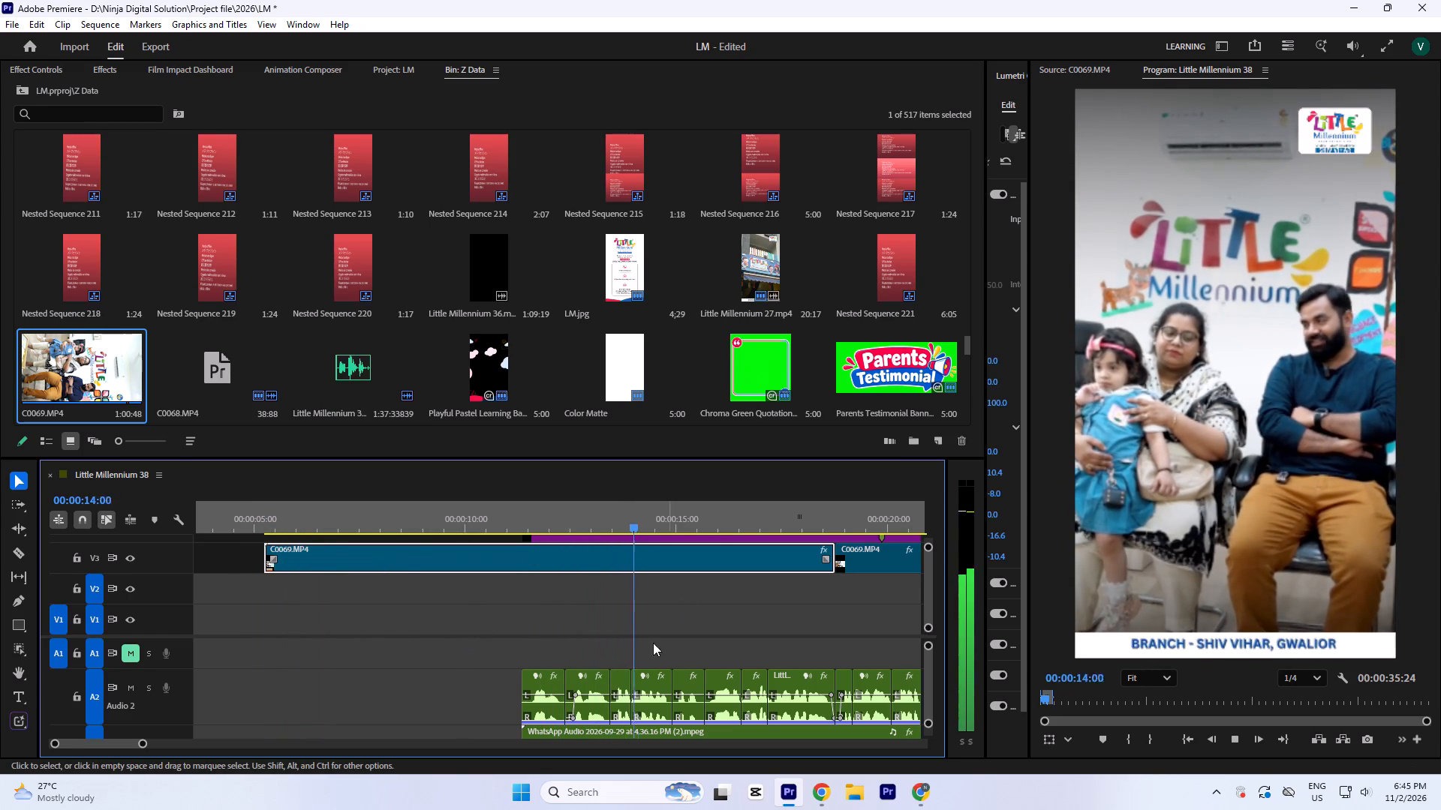
{"action": "key", "text": "space"}
{"action": "key", "text": "space"}
{"action": "key", "text": "grave"}
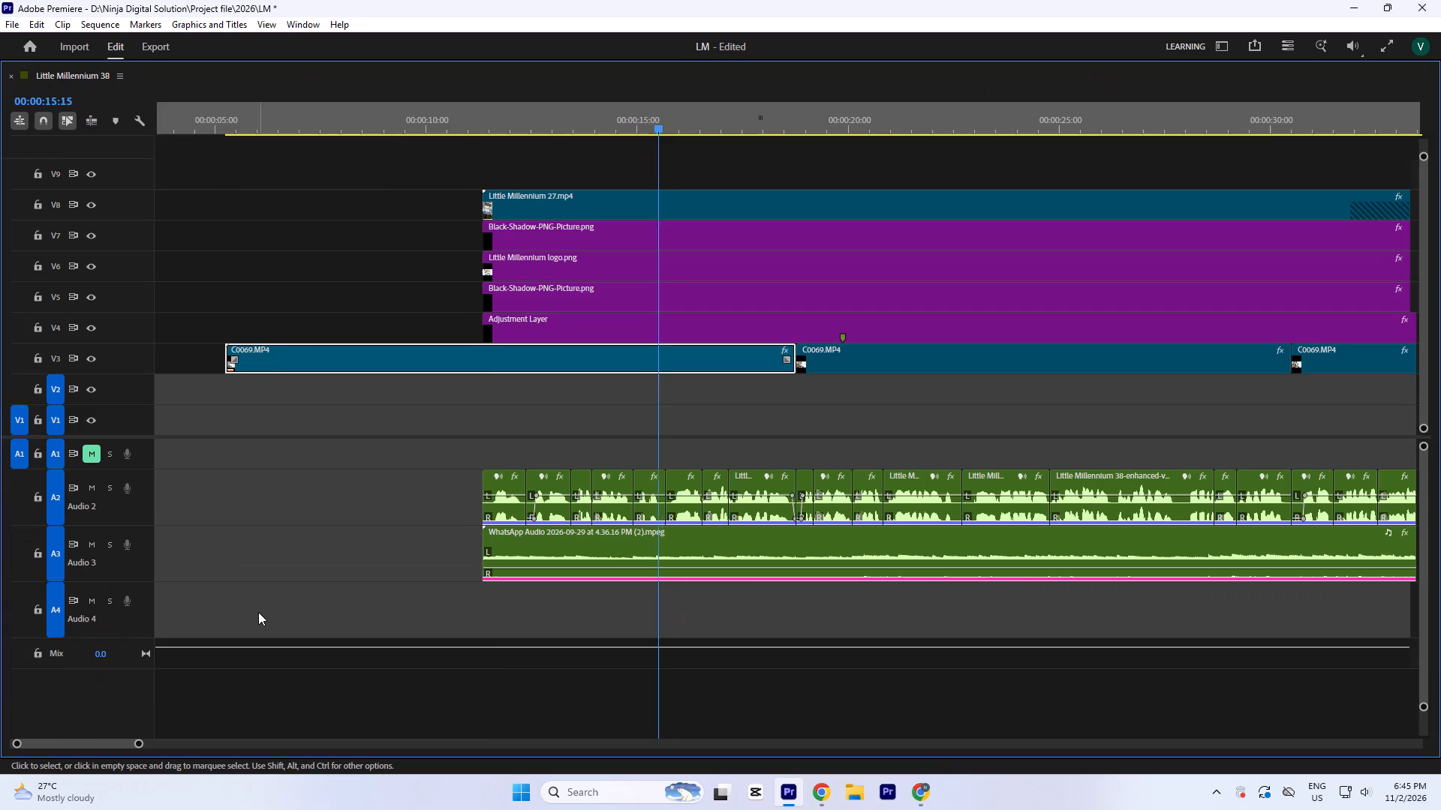
{"action": "key", "text": "minus"}
{"action": "type", "text": "`-"}
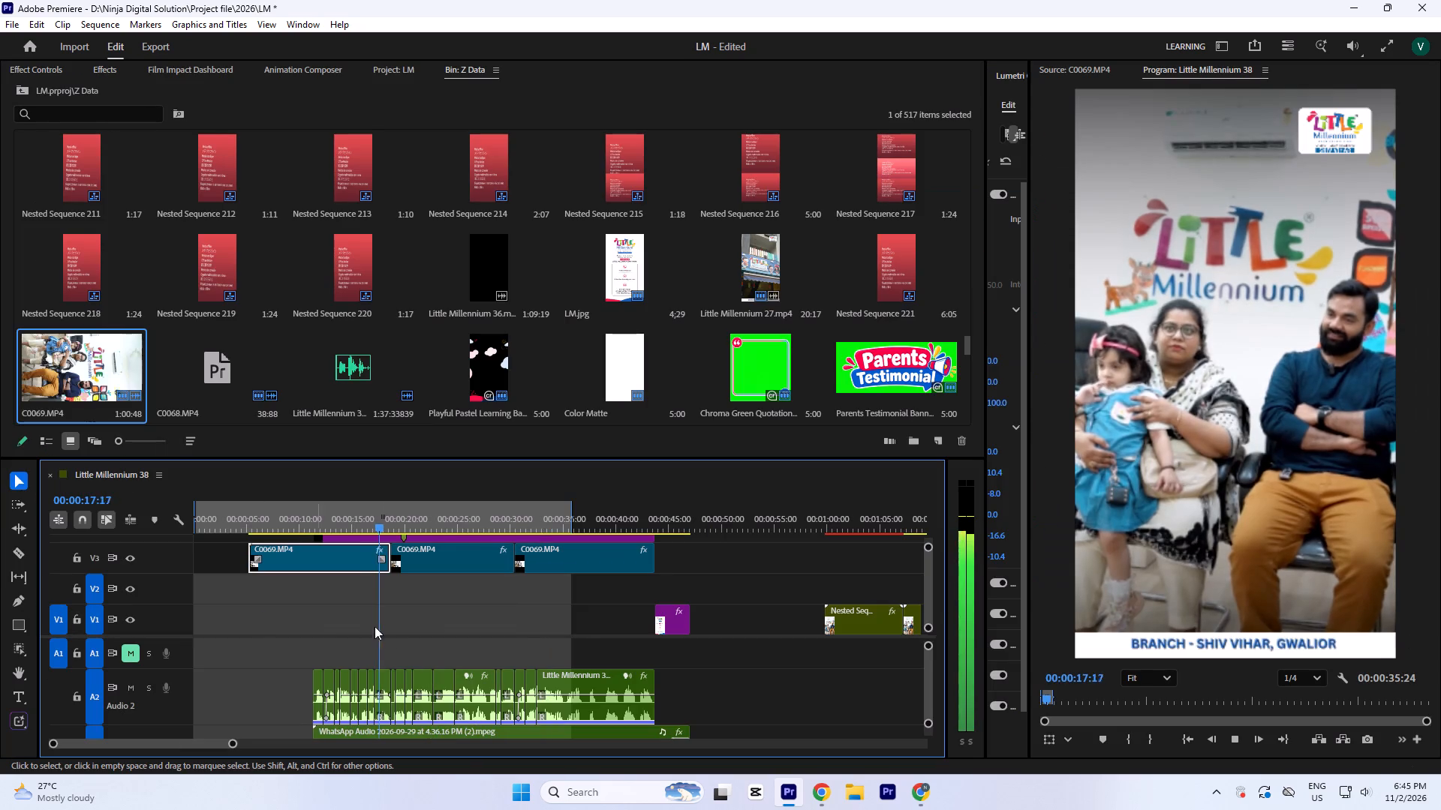
{"action": "key", "text": "equal"}
{"action": "key", "text": "space"}
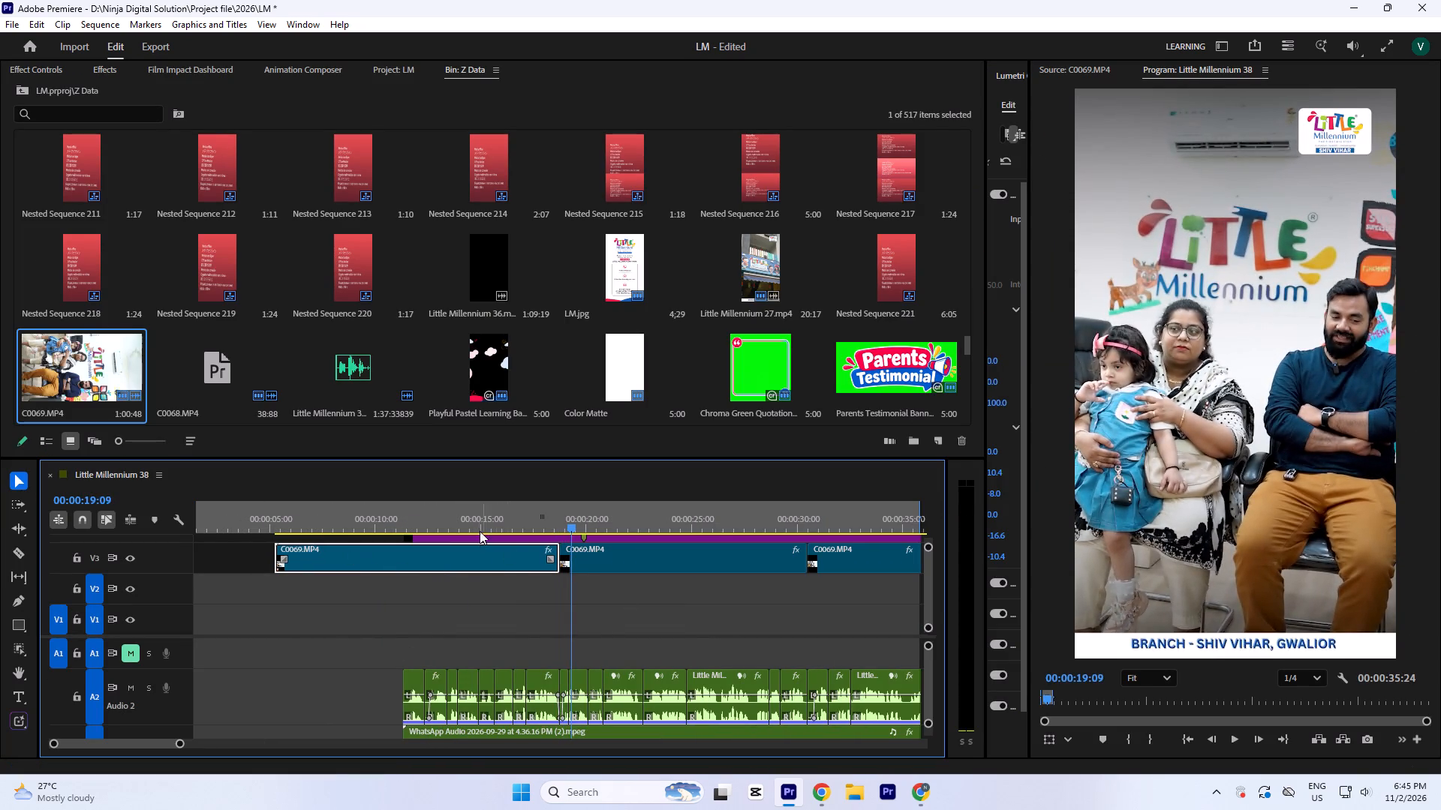
{"action": "key", "text": "space"}
{"action": "key", "text": "space"}
Split the first C0069.MP4 clip on V3 at 00:00:07:15.
{"action": "left_click", "coordinate": [323, 514]}
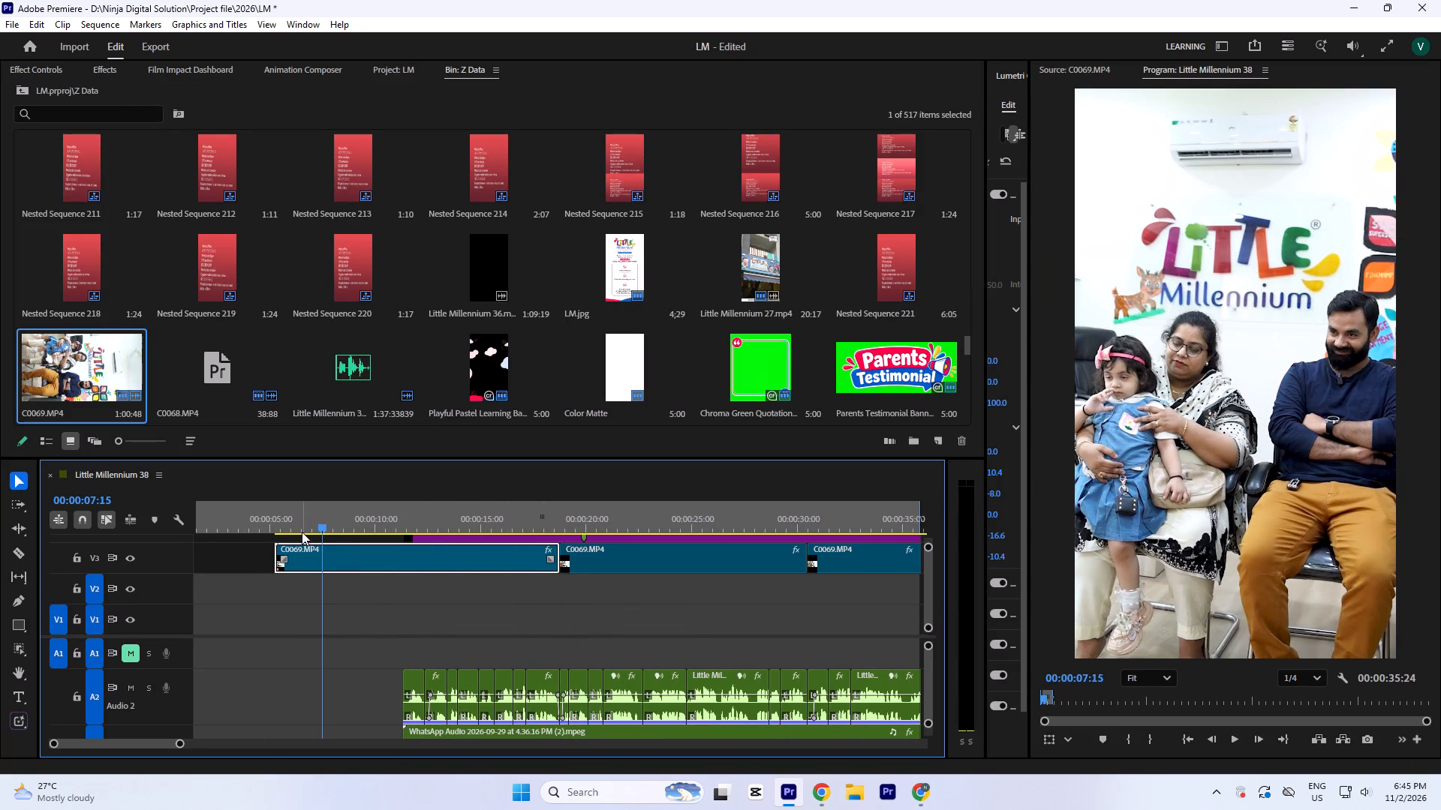
{"action": "key", "text": "k"}
Move all clips on V3 through V9 of the main edit down two tracks so the C0069.MP4 clips sit on V1.
{"action": "type", "text": "`-"}
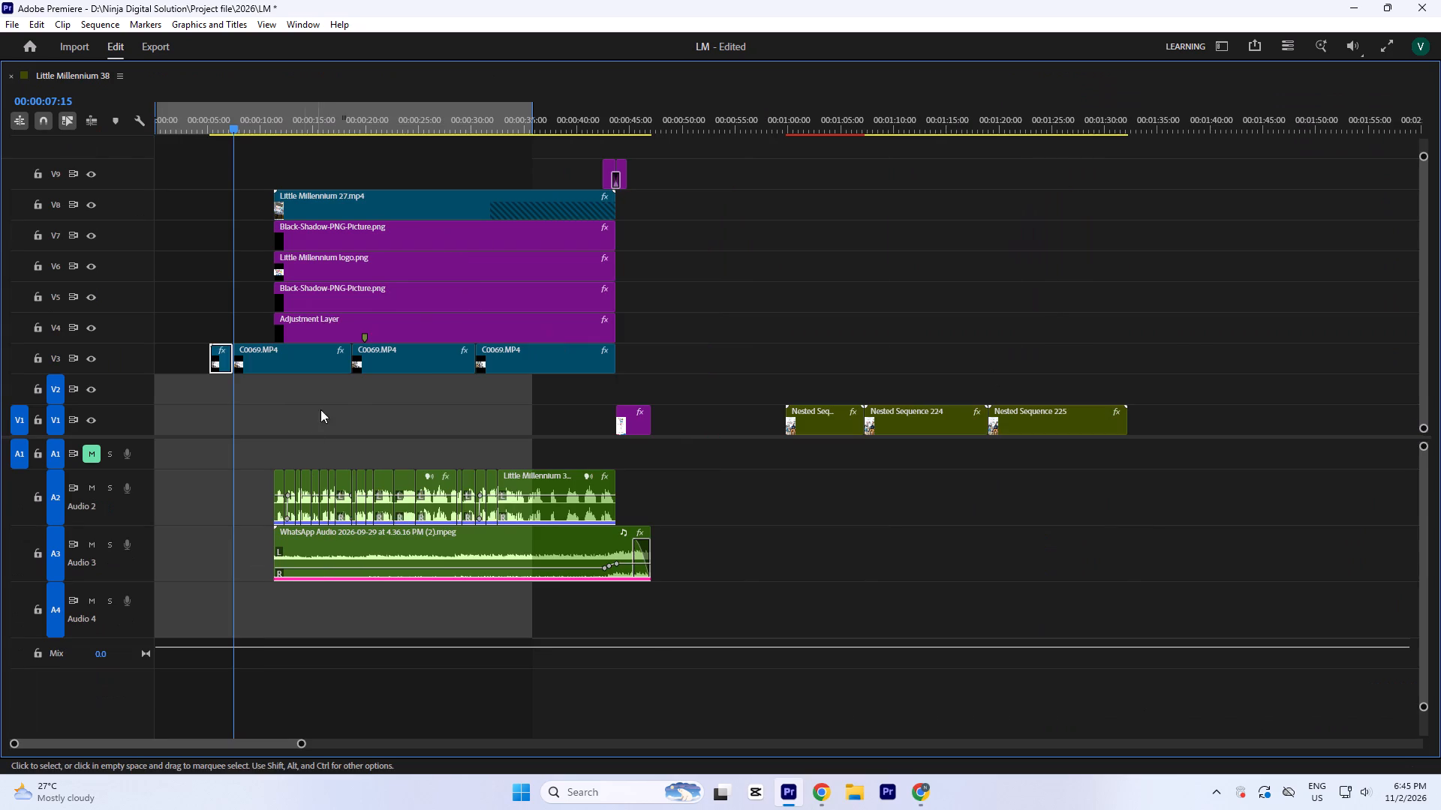
{"action": "left_click_drag", "start_coordinate": [296, 151], "coordinate": [719, 392]}
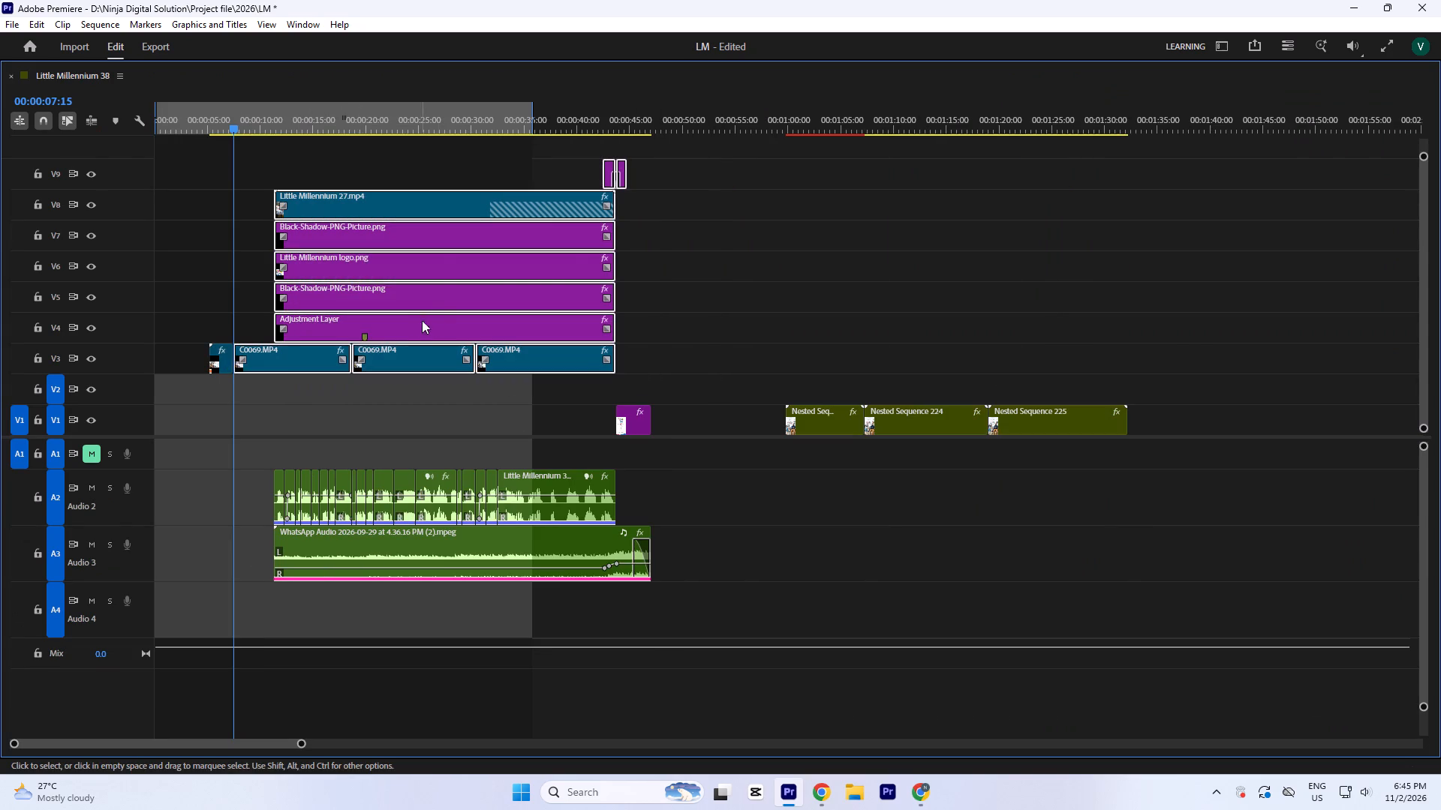
{"action": "left_click_drag", "start_coordinate": [185, 163], "coordinate": [694, 388]}
{"action": "left_click", "coordinate": [630, 120]}
{"action": "key", "text": "equal"}
{"action": "key", "text": "equal"}
{"action": "key", "text": "equal"}
{"action": "key", "text": "equal"}
{"action": "left_click_drag", "start_coordinate": [576, 367], "coordinate": [576, 412]}
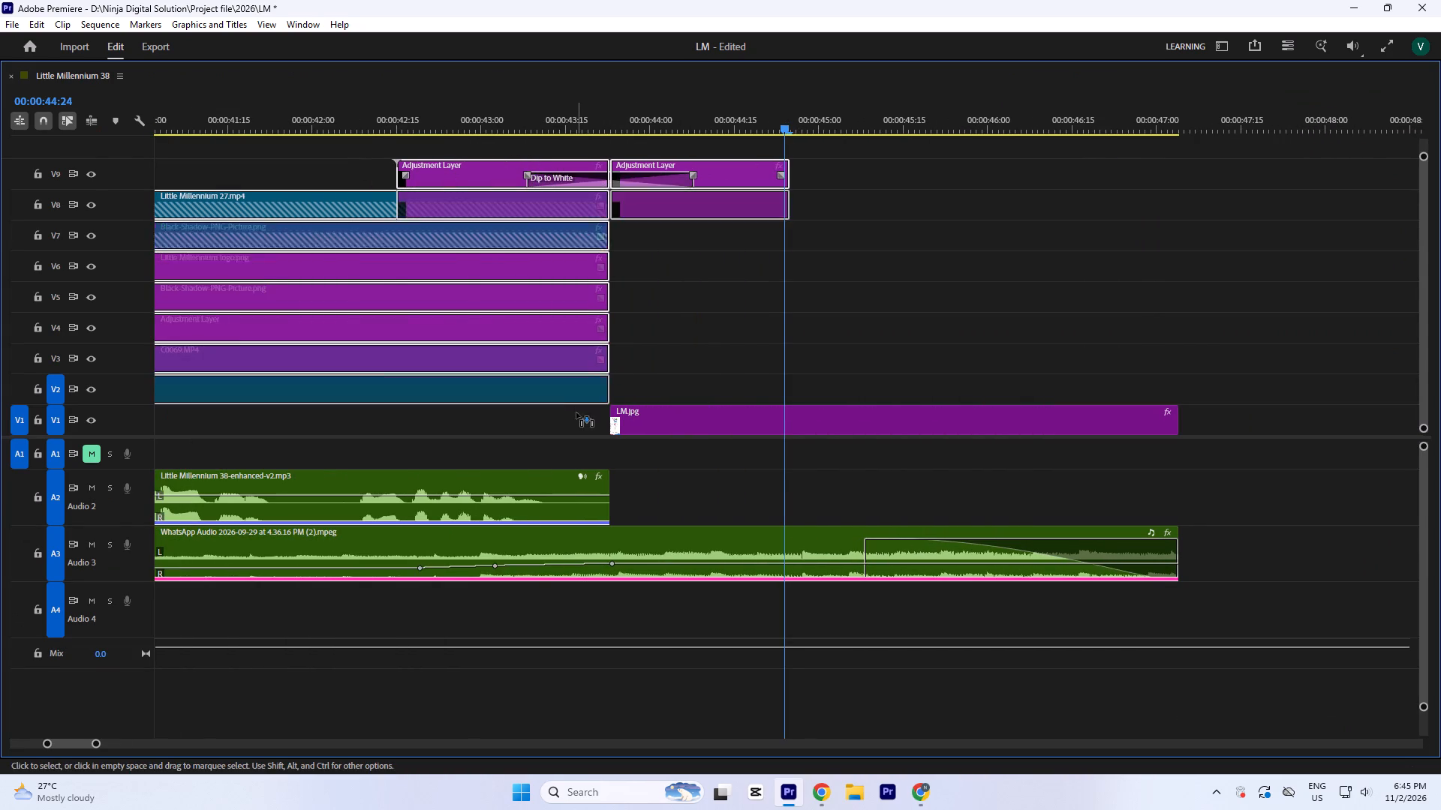
{"action": "left_click_drag", "start_coordinate": [576, 412], "coordinate": [577, 415]}
{"action": "left_click", "coordinate": [677, 370]}
Move the main edit's overlay clips above the C0069.MP4 footage up one track, leaving V2 empty.
{"action": "key", "text": "minus"}
{"action": "key", "text": "minus"}
{"action": "key", "text": "minus"}
{"action": "key", "text": "minus"}
{"action": "left_click_drag", "start_coordinate": [200, 237], "coordinate": [337, 317]}
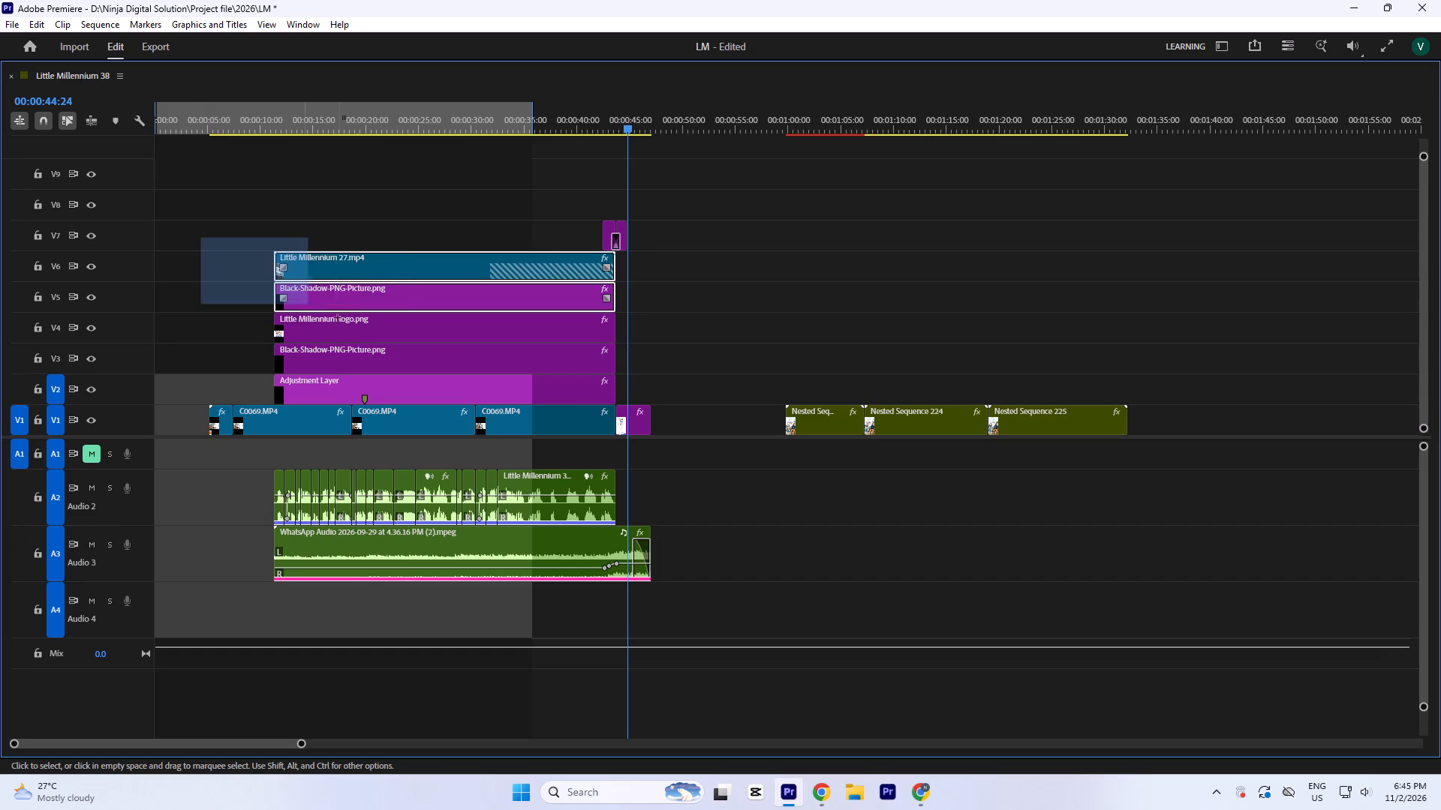
{"action": "left_click_drag", "start_coordinate": [337, 317], "coordinate": [646, 376]}
{"action": "key", "text": "equal"}
{"action": "key", "text": "equal"}
{"action": "key", "text": "equal"}
{"action": "key", "text": "equal"}
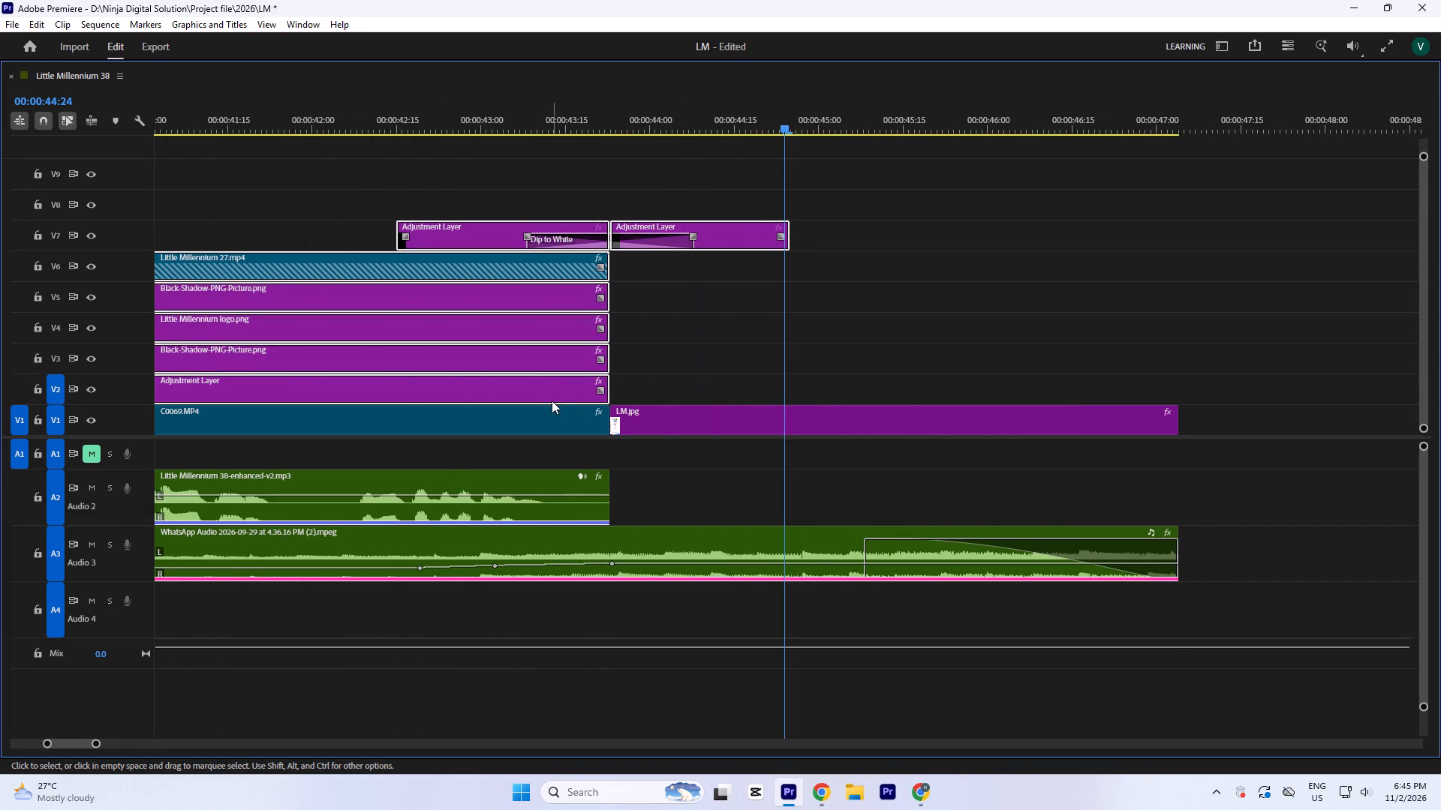
{"action": "left_click_drag", "start_coordinate": [549, 385], "coordinate": [547, 361]}
Play the main edit's opening from about 00:00:11:10 to review the rearranged tracks.
{"action": "key", "text": "minus"}
{"action": "key", "text": "minus"}
{"action": "key", "text": "minus"}
{"action": "key", "text": "minus"}
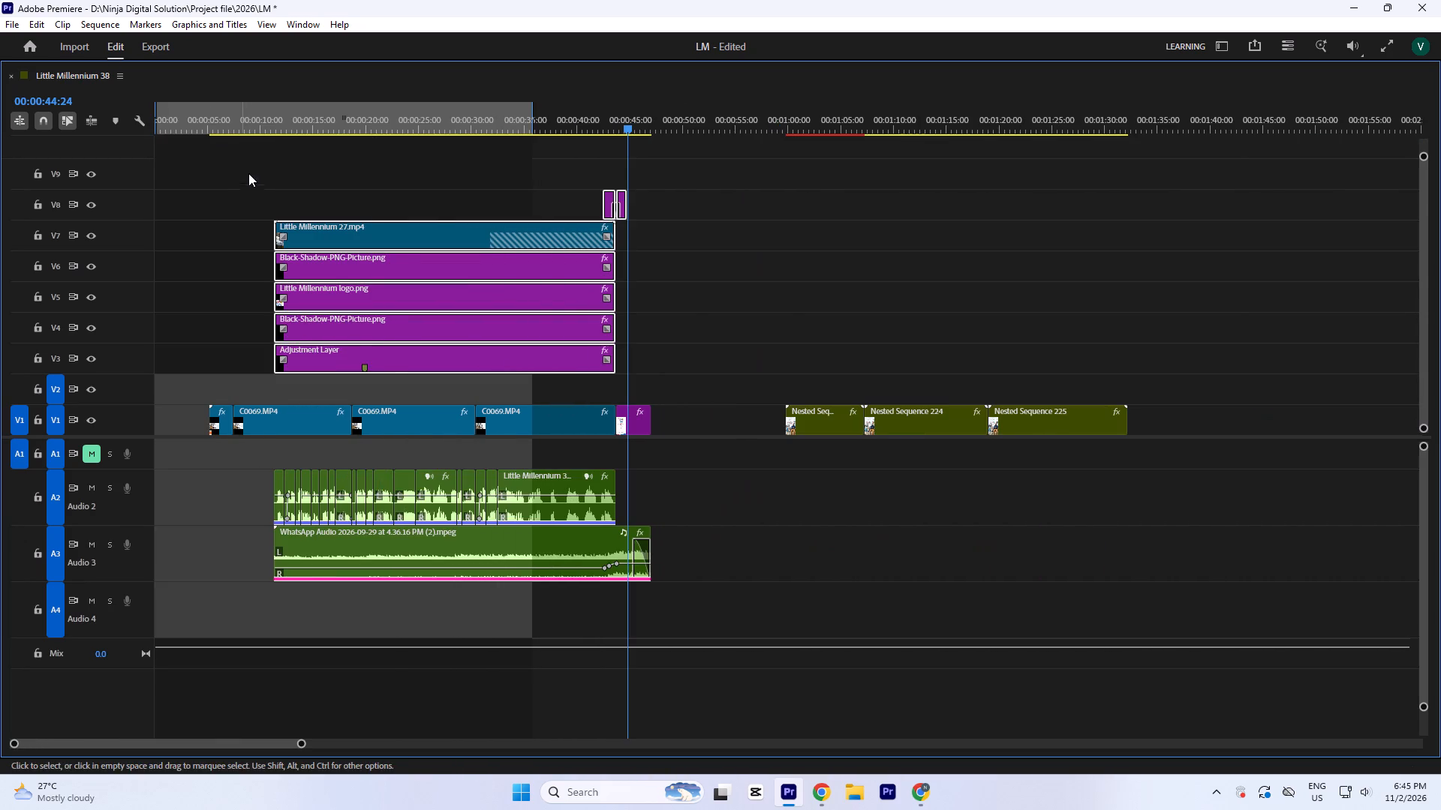
{"action": "left_click", "coordinate": [269, 100]}
{"action": "key", "text": "equal"}
{"action": "key", "text": "minus"}
{"action": "left_click", "coordinate": [277, 113]}
{"action": "key", "text": "space"}
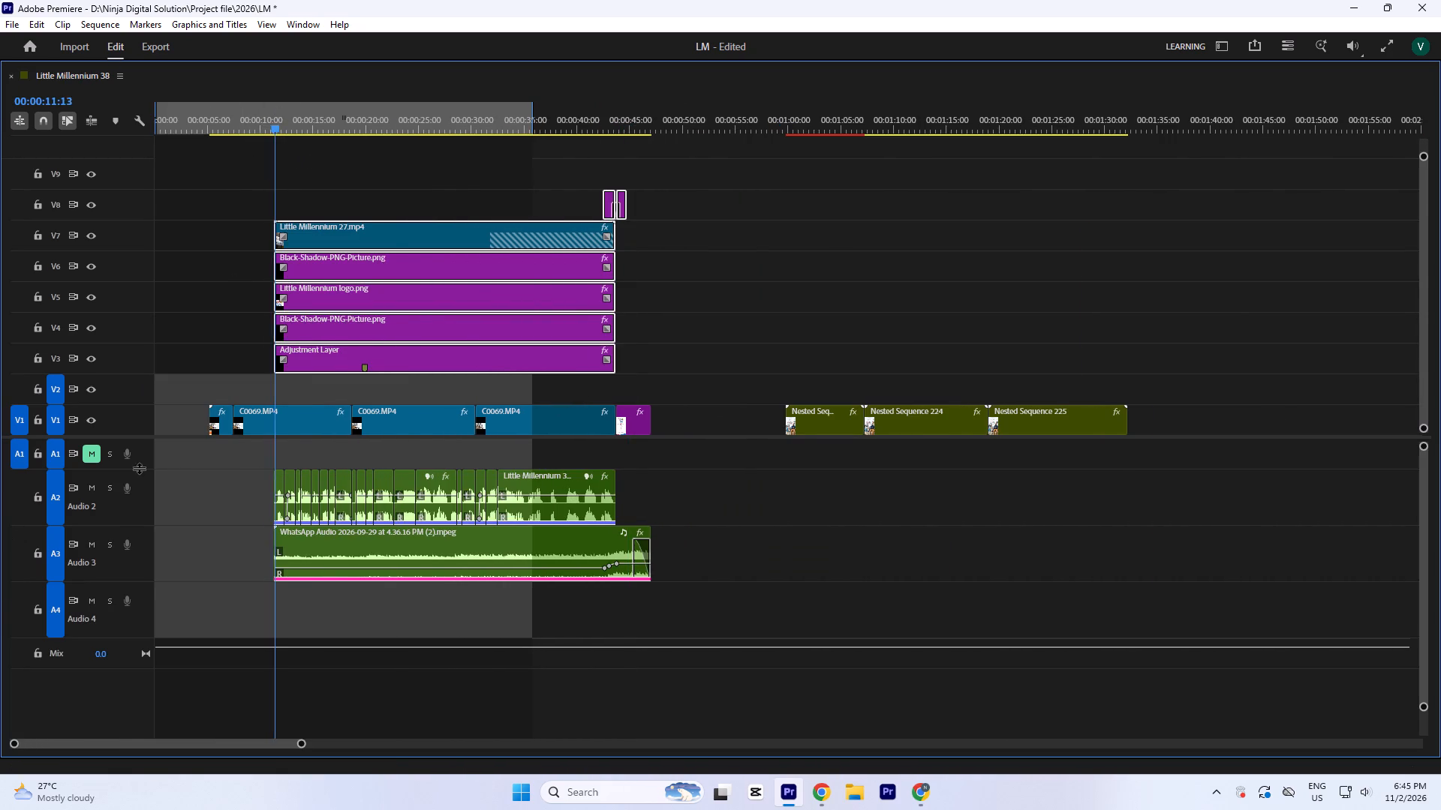
{"action": "key", "text": "equal"}
{"action": "key", "text": "equal"}
{"action": "left_click", "coordinate": [430, 488]}
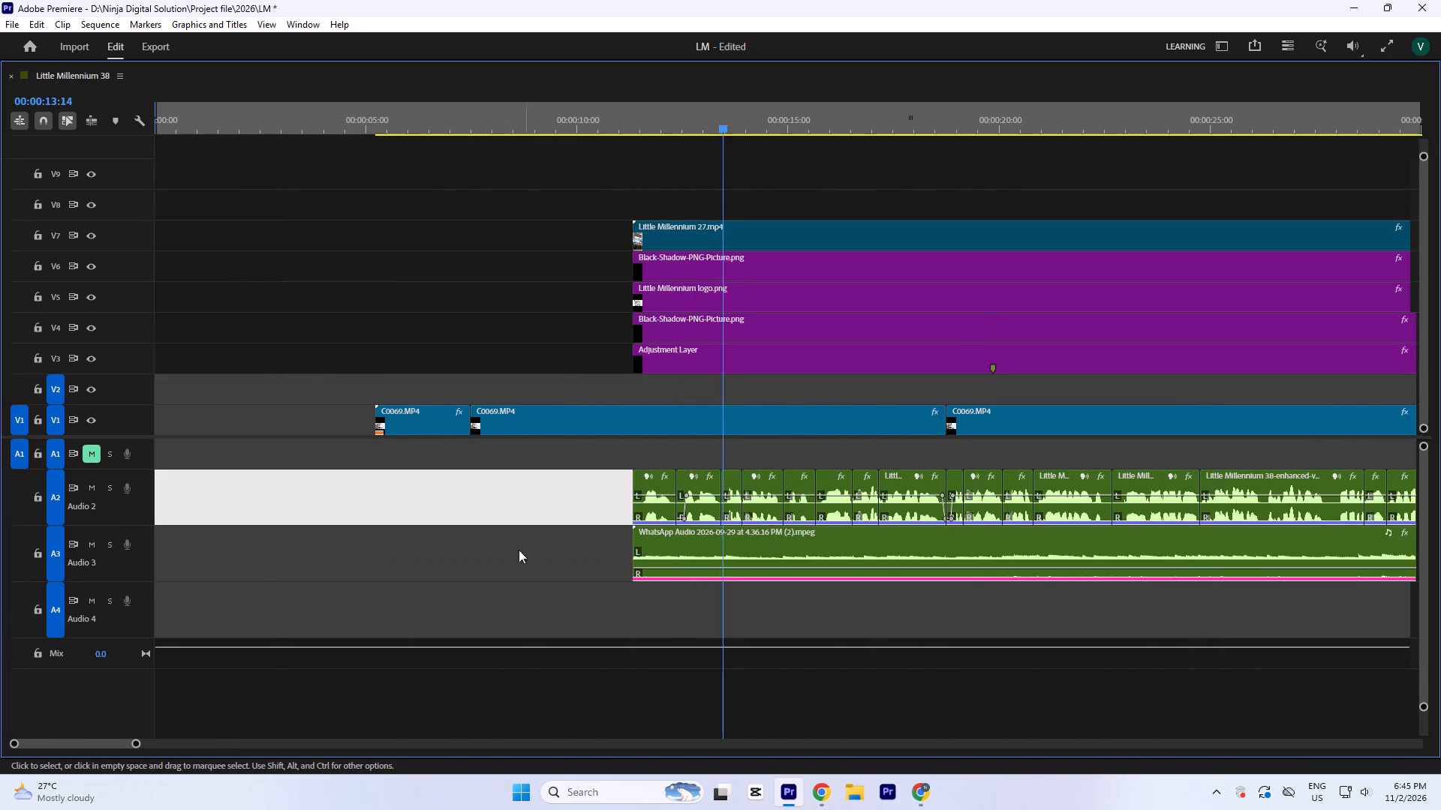
{"action": "key", "text": "space"}
{"action": "key", "text": "space"}
{"action": "key", "text": "space"}
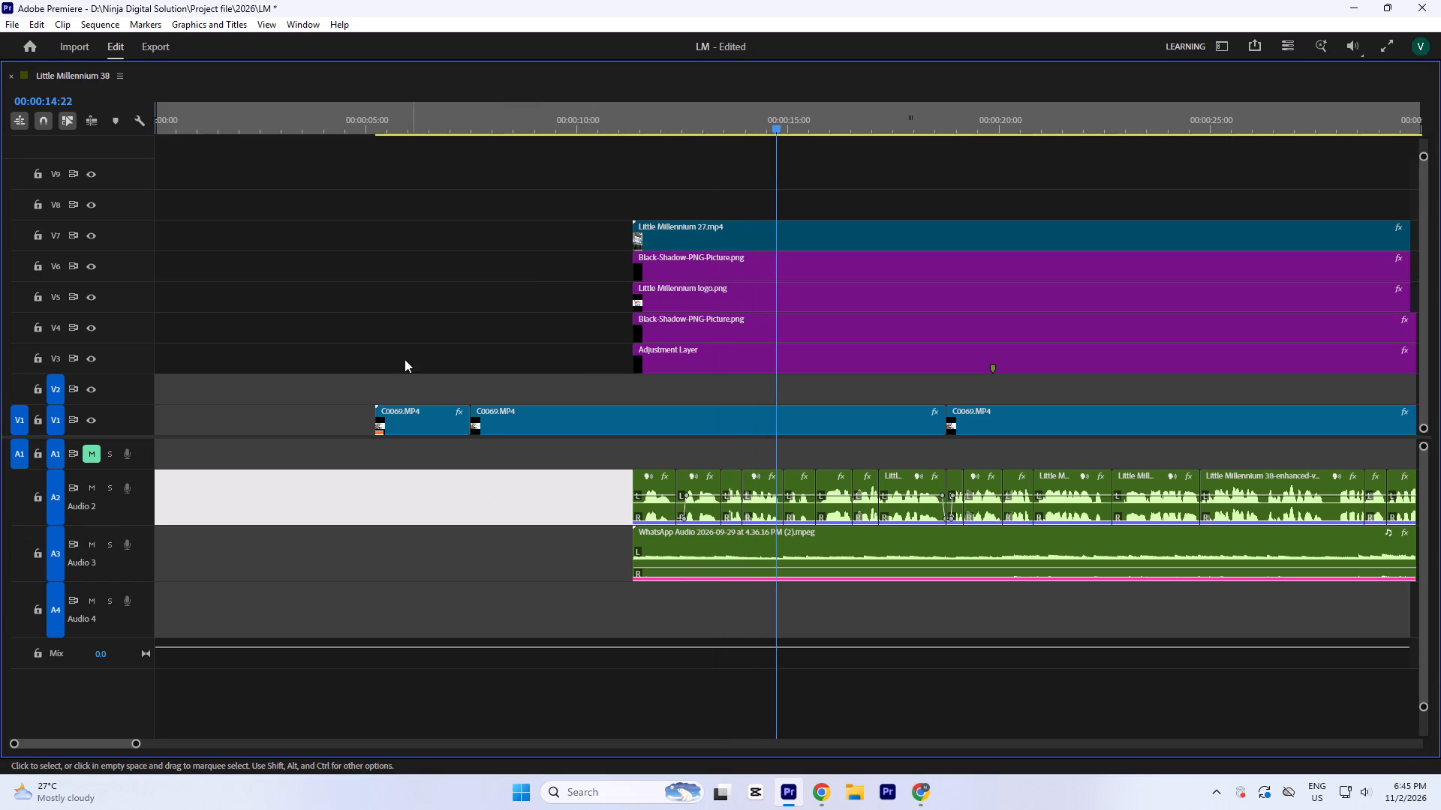
Move the short C0069.MP4 lead-in clip from V1 to V2, starting where the overlay clips begin at about 00:00:11:10.
{"action": "left_click_drag", "start_coordinate": [405, 427], "coordinate": [658, 401]}
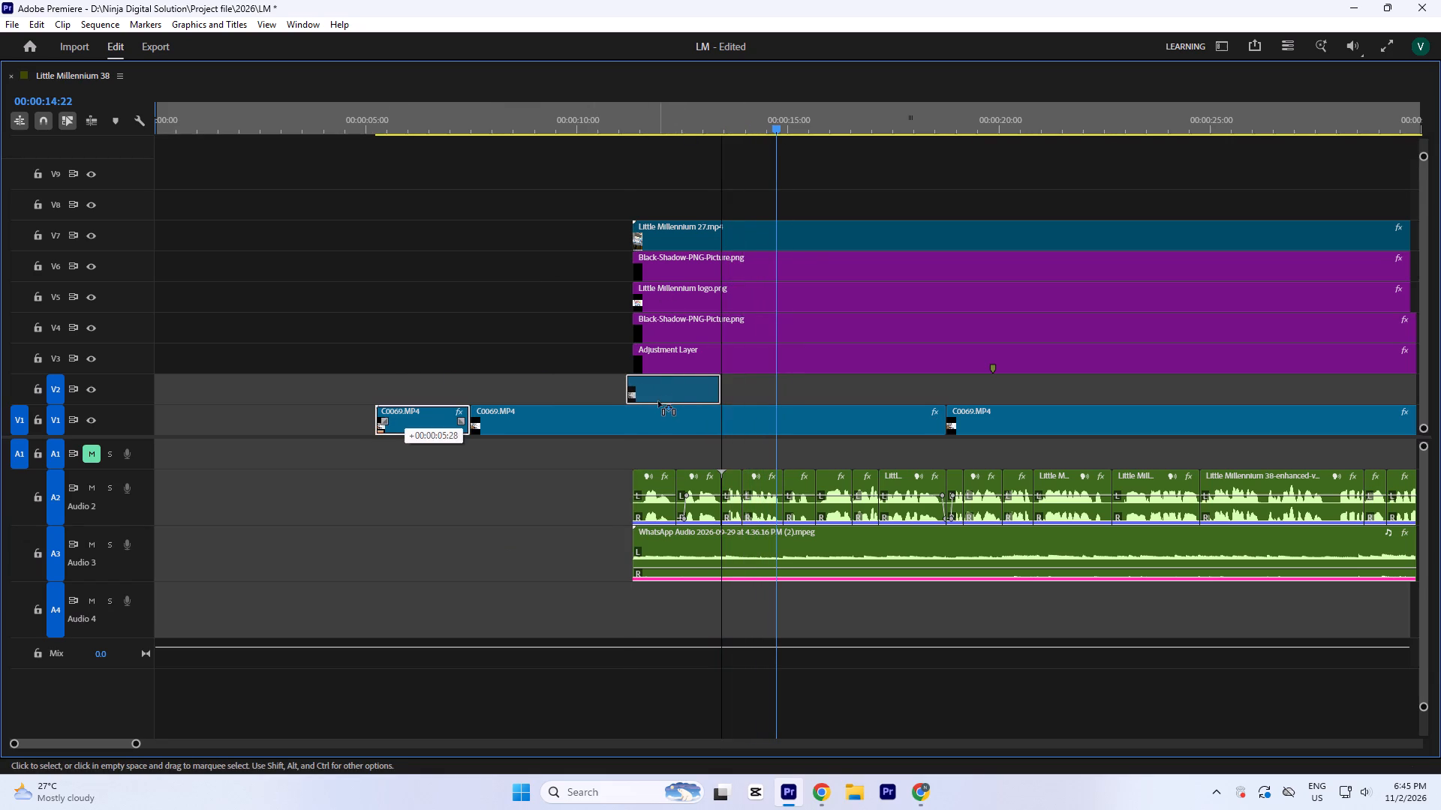
{"action": "left_click_drag", "start_coordinate": [658, 401], "coordinate": [663, 403]}
Play the main edit's opening several times to check the C0069.MP4 clip on V2 and the footage that follows it.
{"action": "left_click", "coordinate": [730, 129]}
{"action": "key", "text": "space"}
{"action": "type", "text": "`-"}
{"action": "key", "text": "equal"}
{"action": "key", "text": "equal"}
{"action": "key", "text": "minus"}
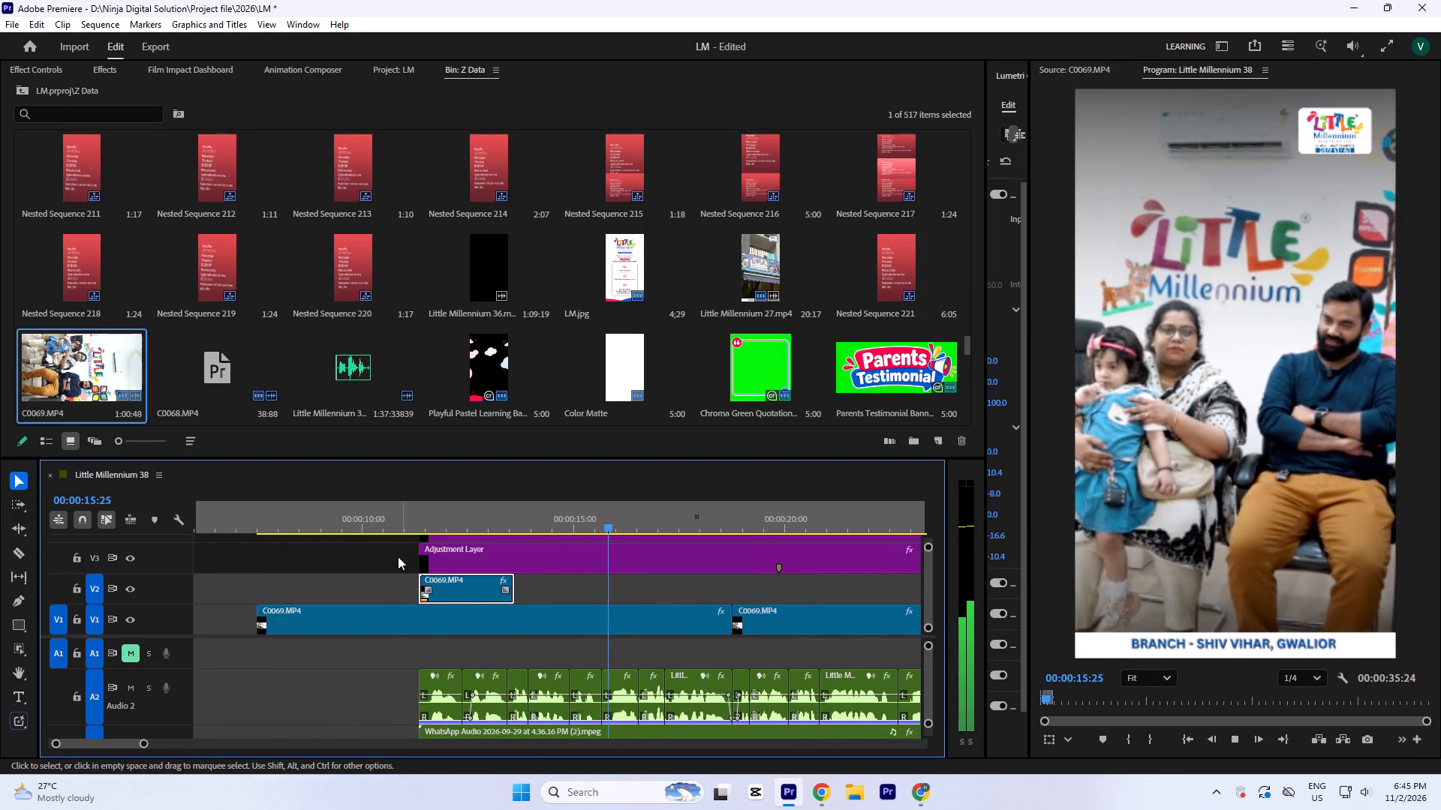
{"action": "key", "text": "space"}
{"action": "left_click", "coordinate": [577, 514]}
{"action": "left_click", "coordinate": [561, 514]}
{"action": "key", "text": "space"}
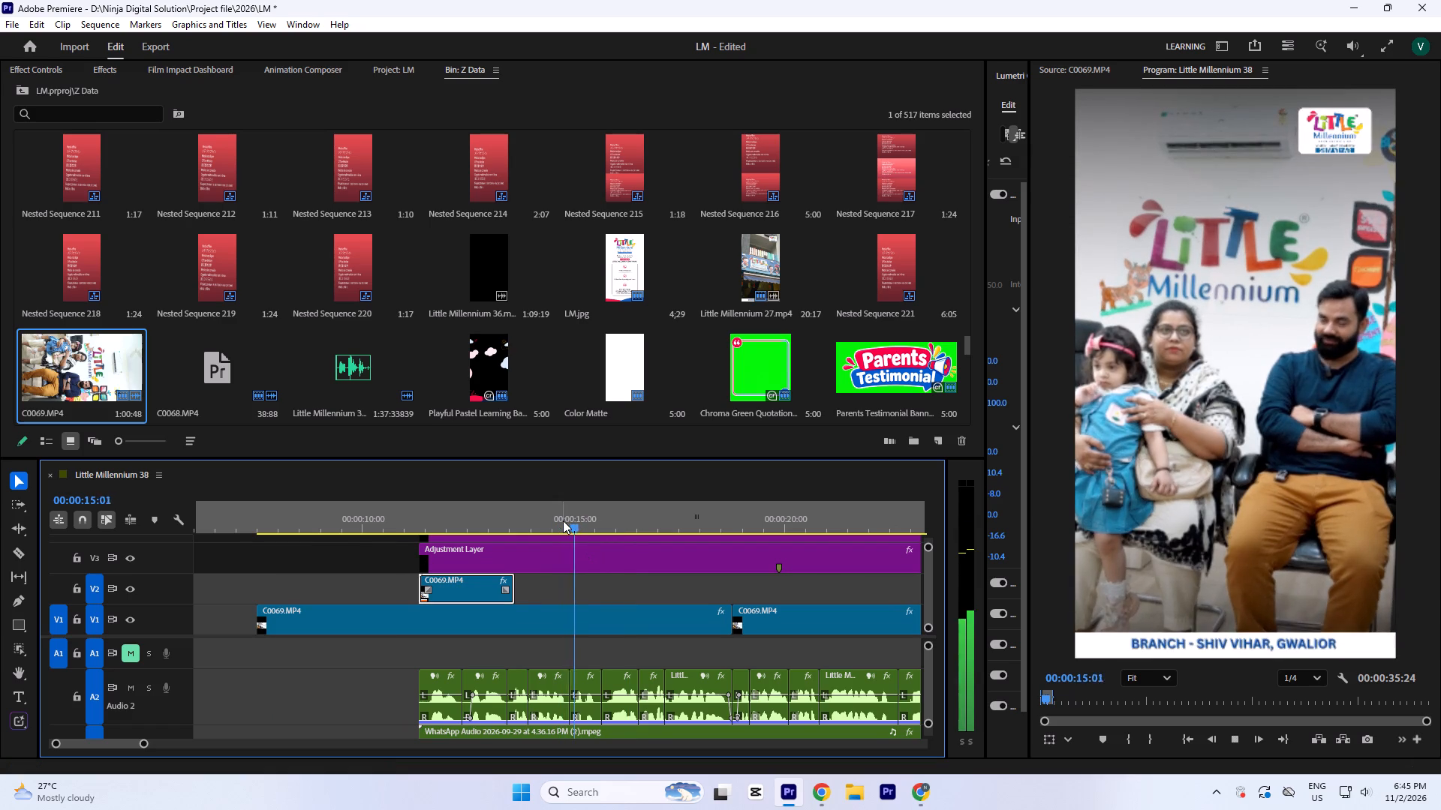
{"action": "key", "text": "space"}
{"action": "left_click", "coordinate": [567, 505]}
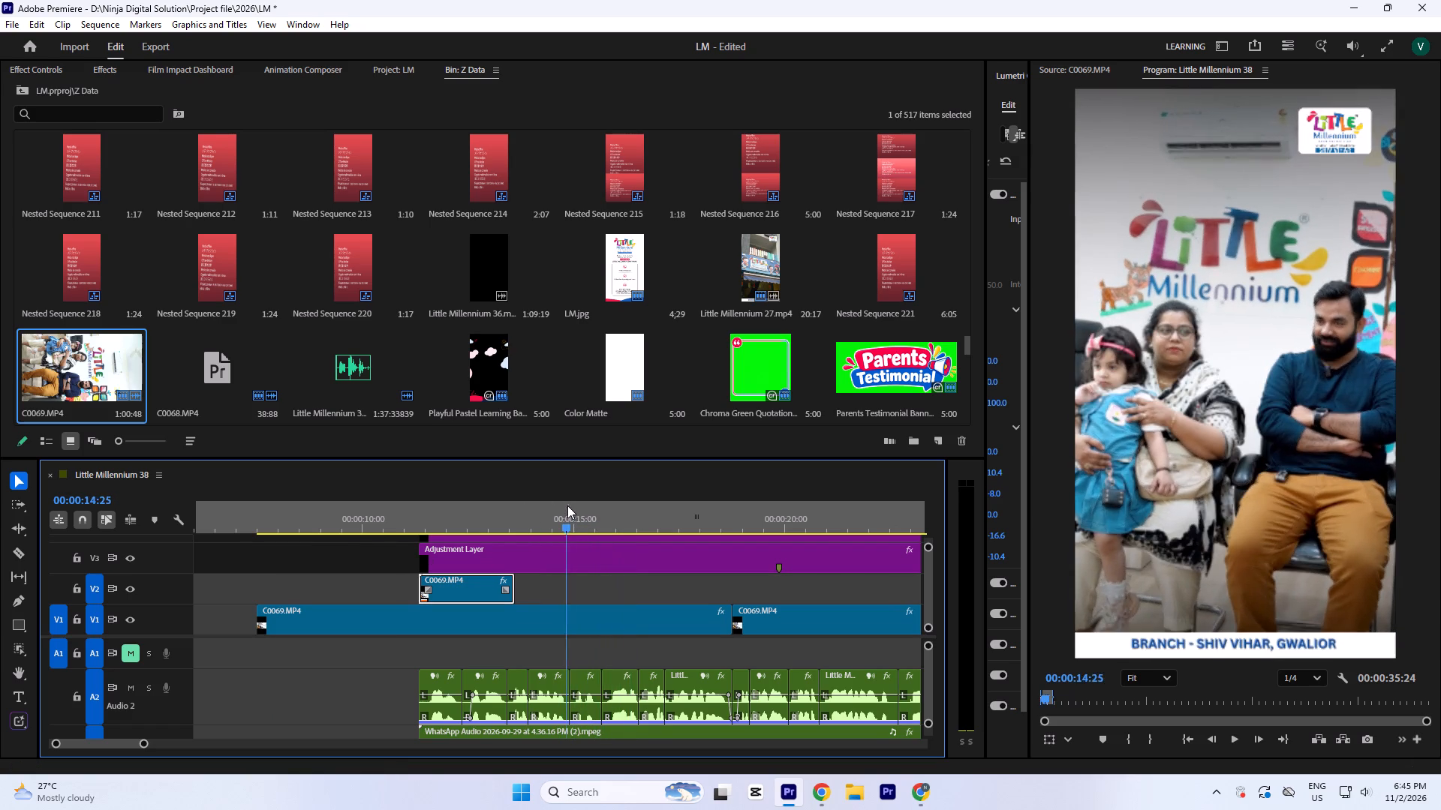
{"action": "key", "text": "space"}
{"action": "key", "text": "space"}
{"action": "key", "text": "space"}
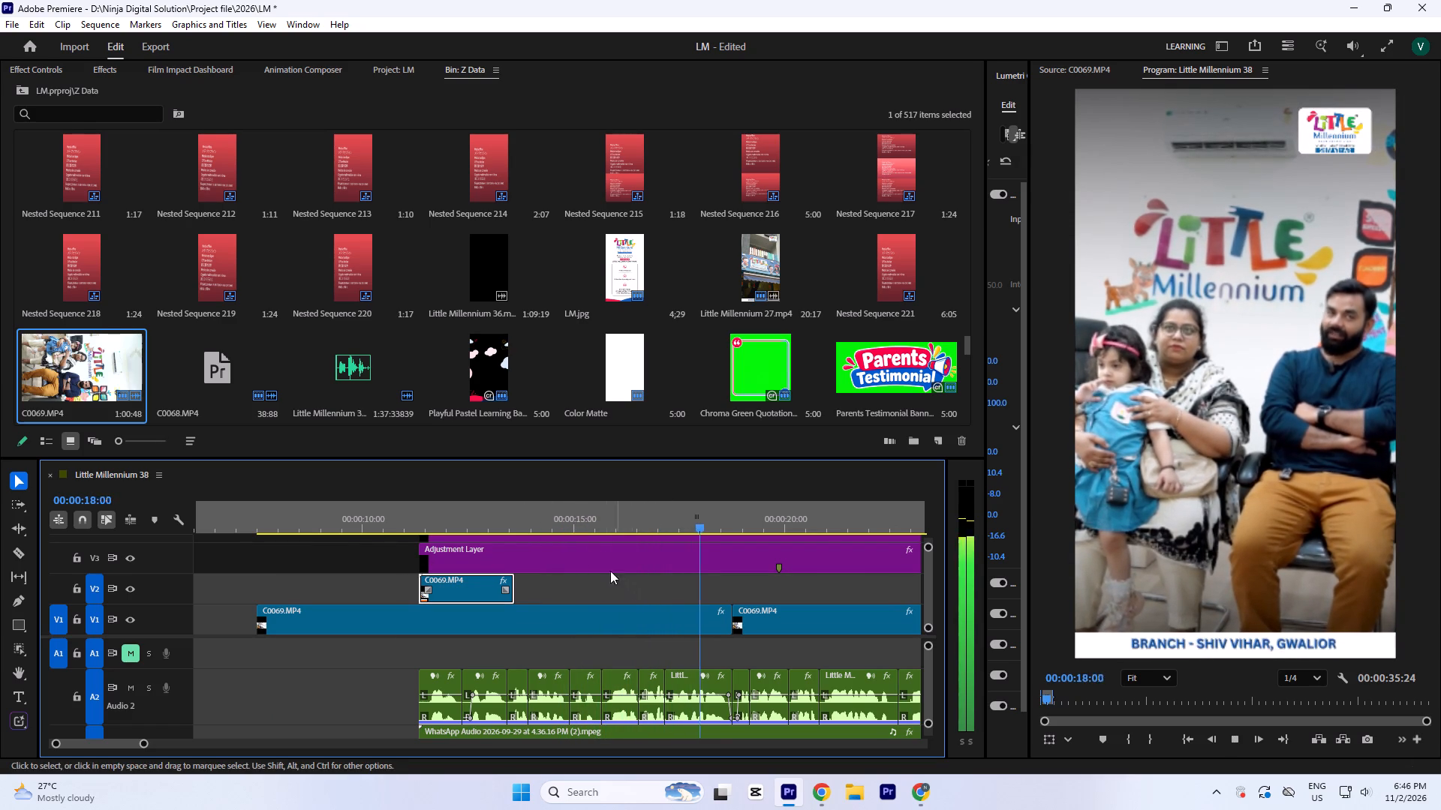
{"action": "key", "text": "space"}
{"action": "left_click", "coordinate": [519, 496]}
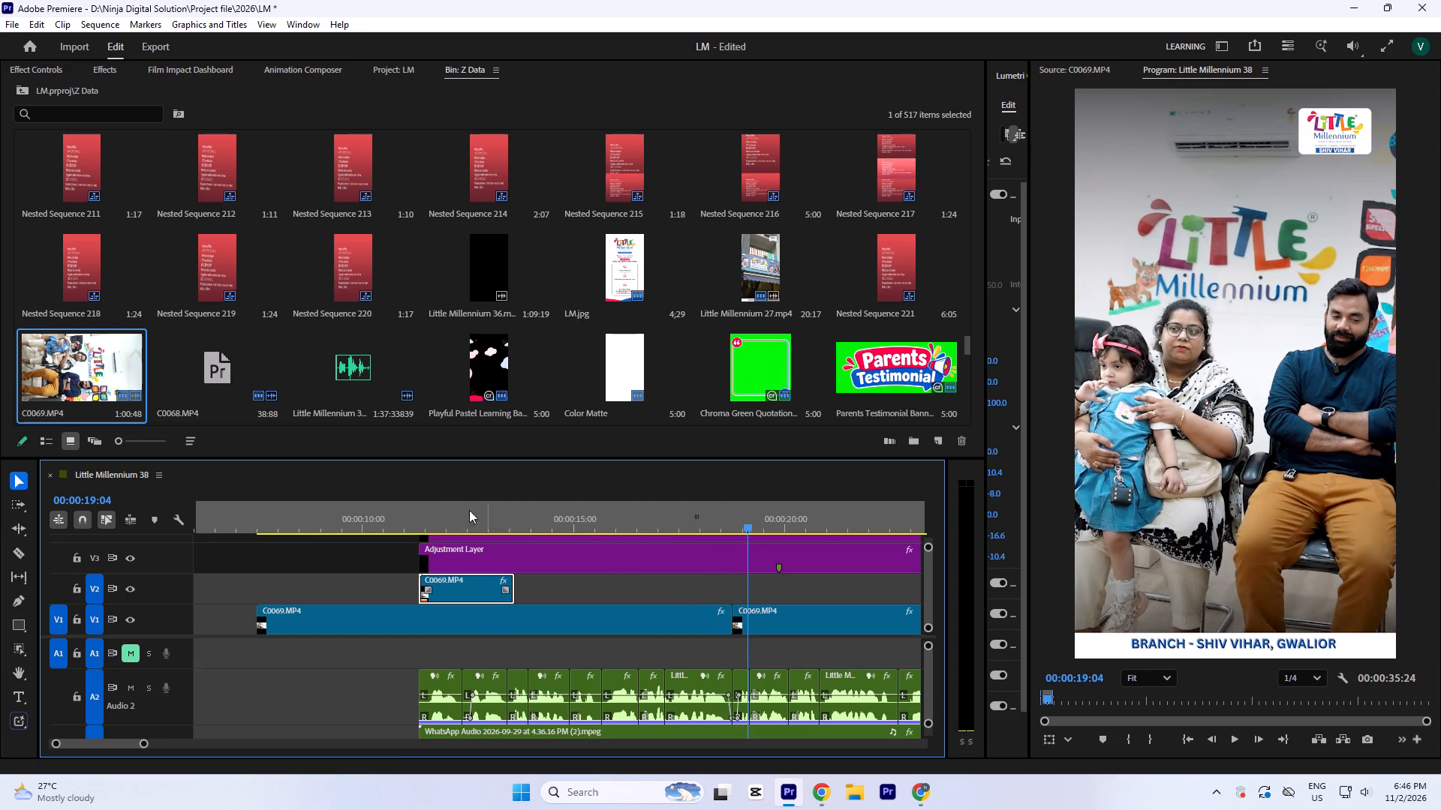
{"action": "left_click_drag", "start_coordinate": [423, 510], "coordinate": [494, 552]}
{"action": "key", "text": "space"}
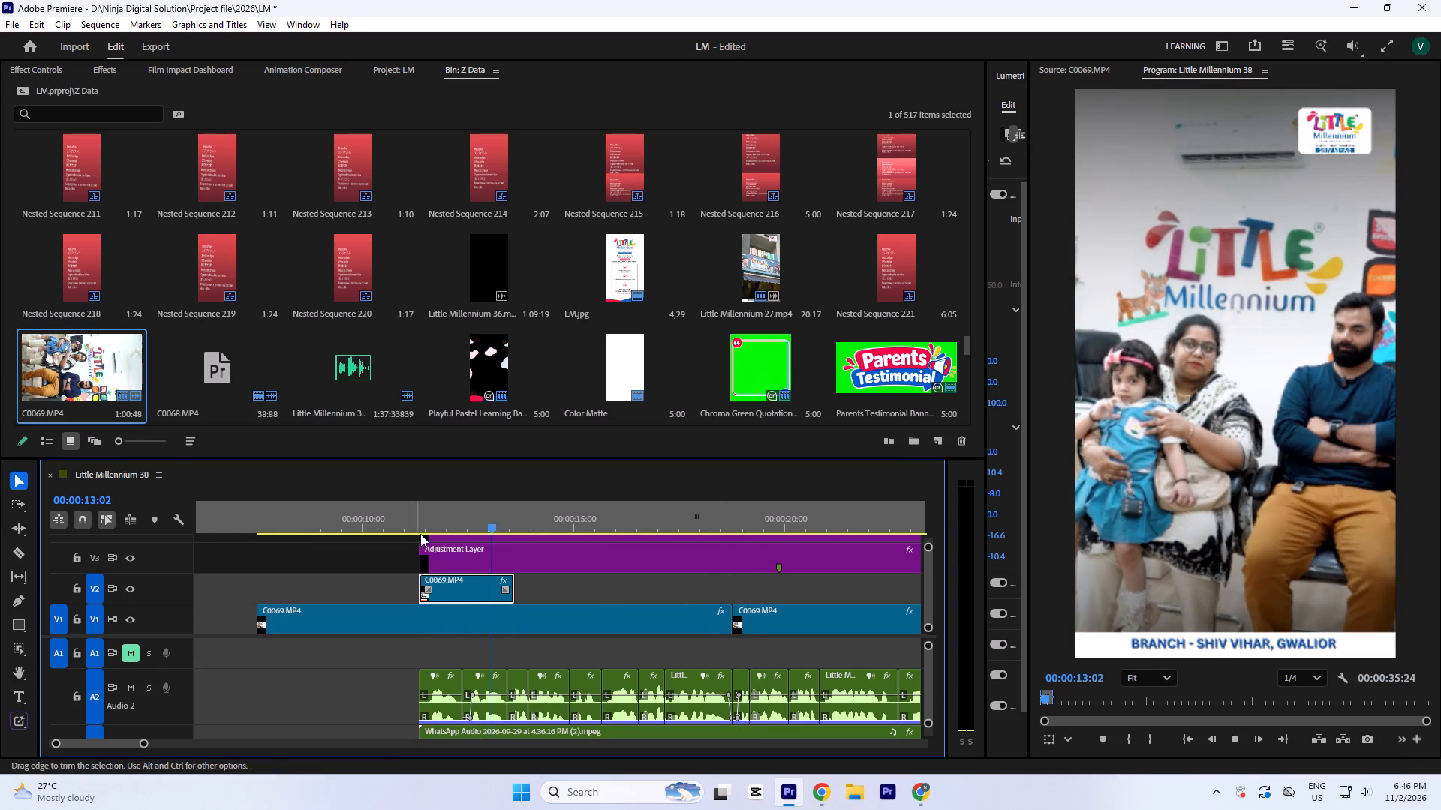
Trim the end of the C0069.MP4 clip on V2 back to the audio cut at 00:00:13:13.
{"action": "key", "text": "equal"}
{"action": "key", "text": "equal"}
{"action": "key", "text": "space"}
{"action": "left_click", "coordinate": [619, 503]}
{"action": "key", "text": "equal"}
{"action": "key", "text": "equal"}
{"action": "key", "text": "equal"}
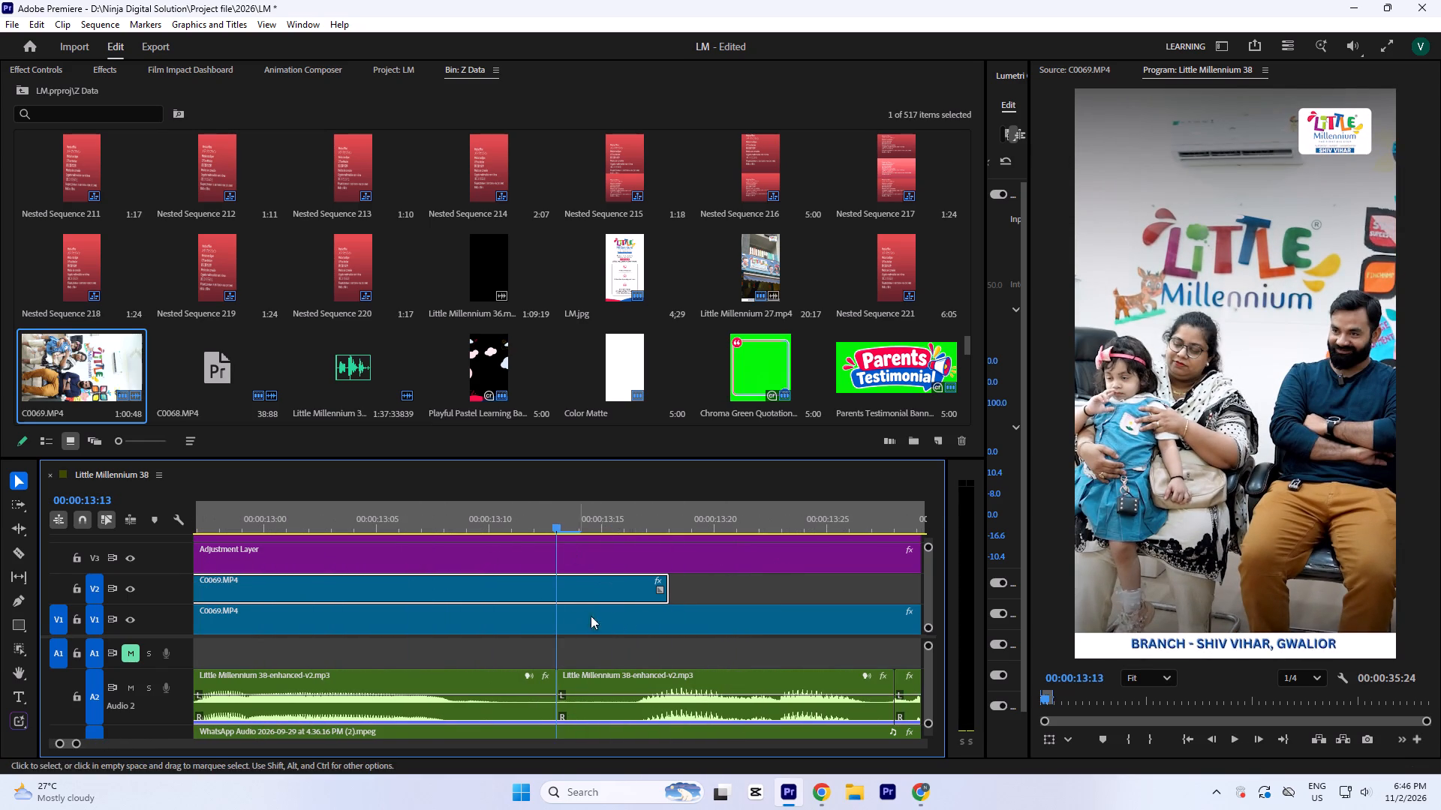
{"action": "left_click_drag", "start_coordinate": [672, 595], "coordinate": [552, 608]}
Trim the start of the first C0069.MP4 clip on V1 to 00:00:11:10, in line with the V2 clip.
{"action": "key", "text": "minus"}
{"action": "key", "text": "minus"}
{"action": "key", "text": "minus"}
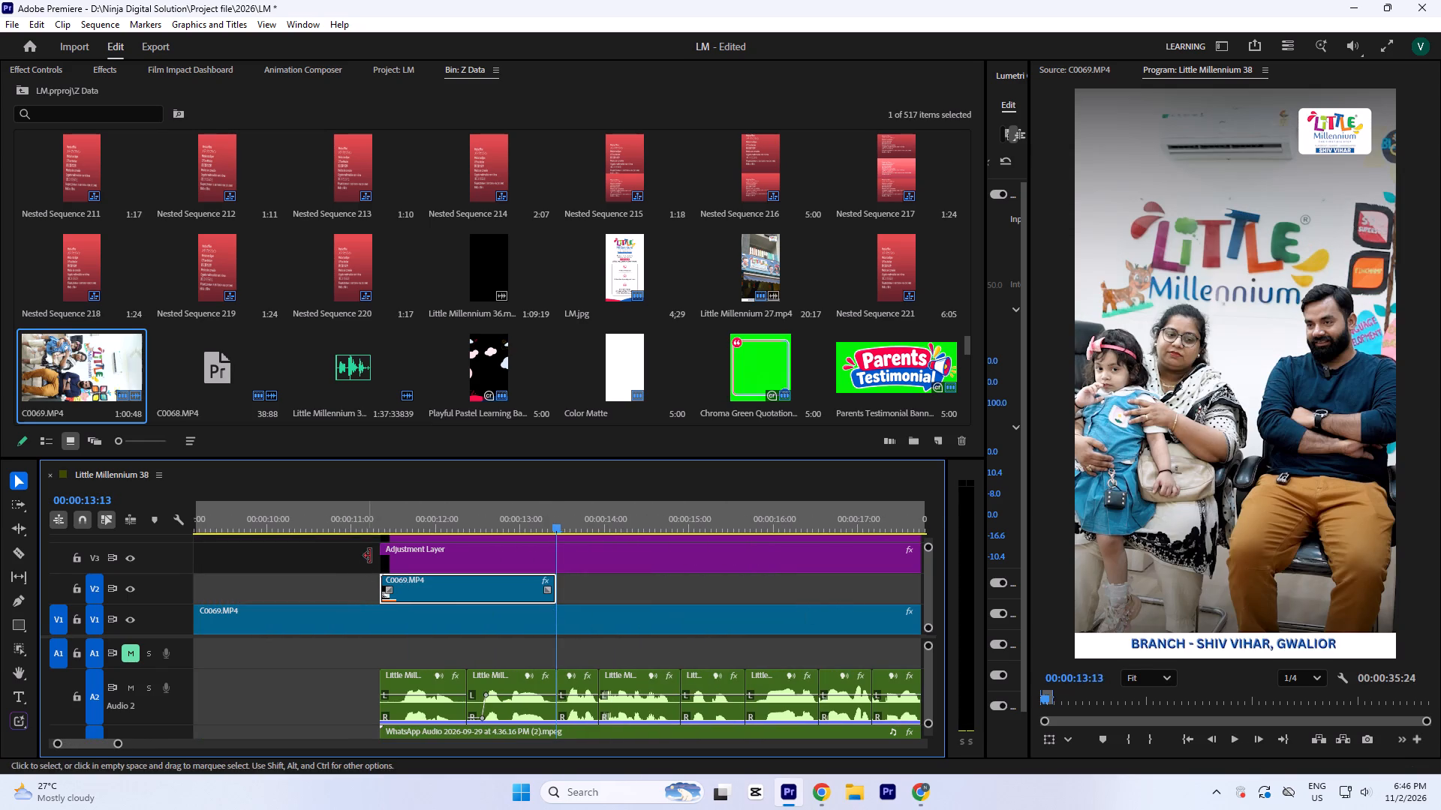
{"action": "left_click", "coordinate": [381, 523]}
{"action": "type", "text": "`="}
{"action": "key", "text": "minus"}
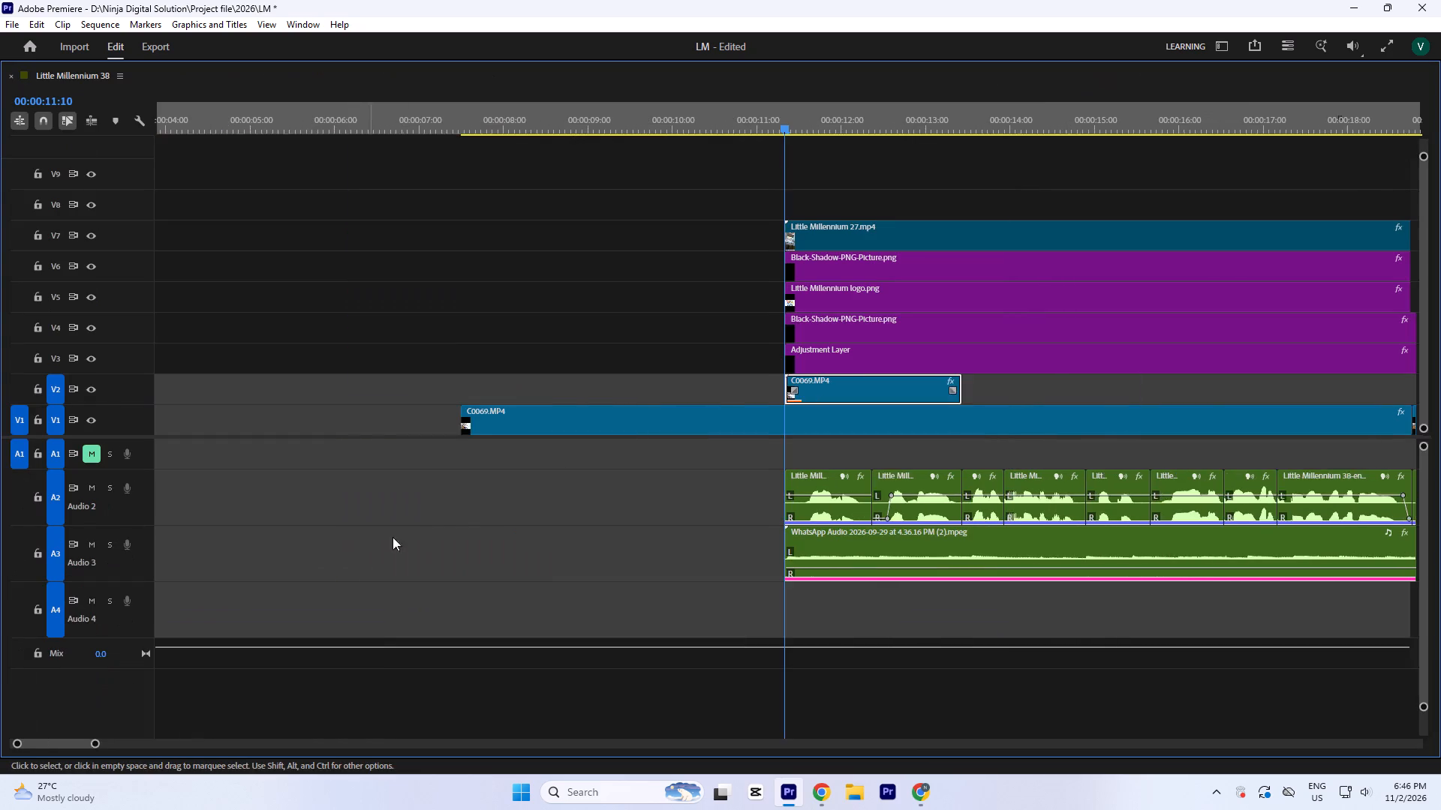
{"action": "key", "text": "minus"}
{"action": "left_click_drag", "start_coordinate": [463, 430], "coordinate": [626, 424]}
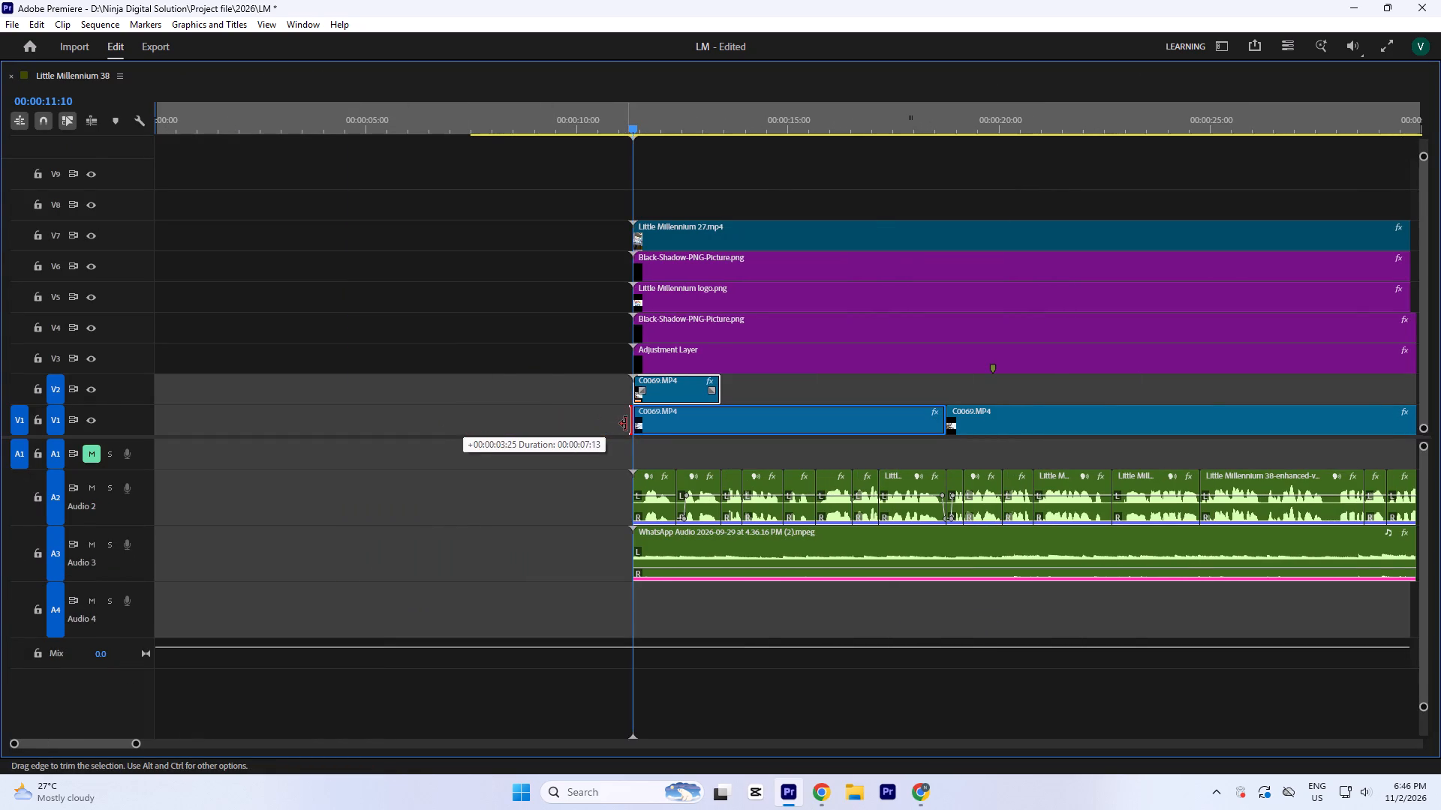
{"action": "left_click_drag", "start_coordinate": [626, 424], "coordinate": [628, 421]}
Play the trimmed opening from about 00:00:11:10 to check how the C0069.MP4 clip on V2 runs.
{"action": "type", "text": "`"}
{"action": "key", "text": "space"}
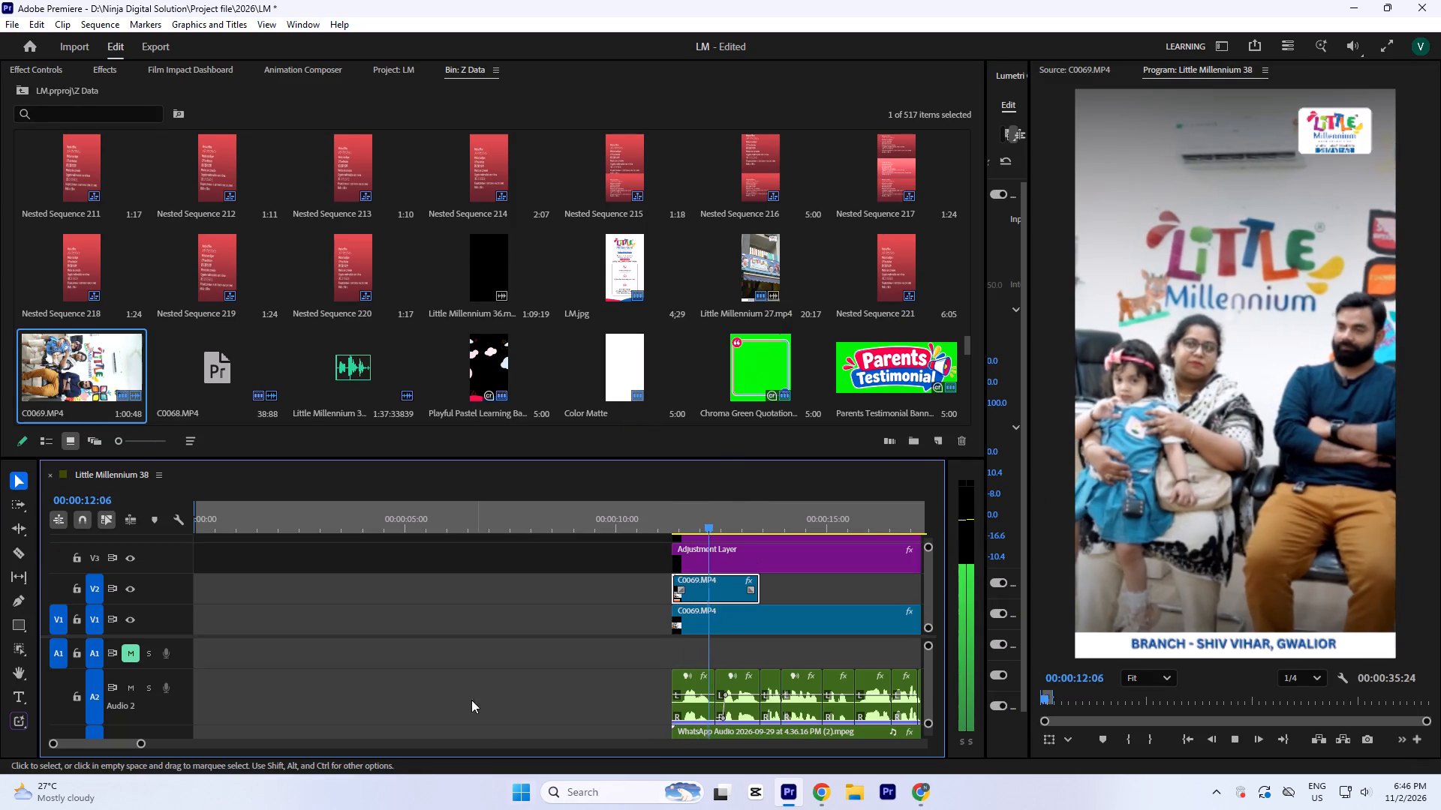
{"action": "key", "text": "space"}
{"action": "left_click", "coordinate": [680, 522]}
{"action": "key", "text": "space"}
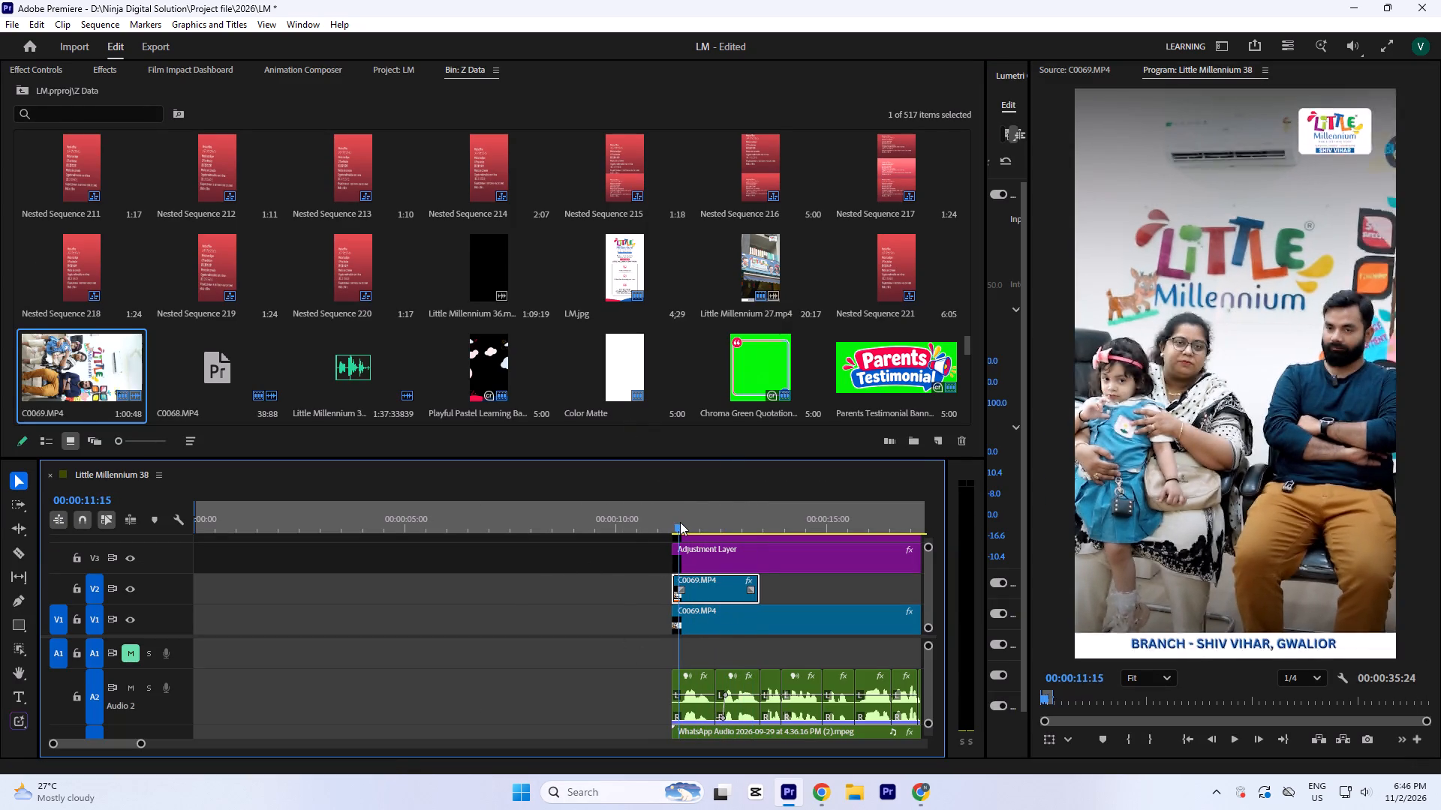
{"action": "key", "text": "space"}
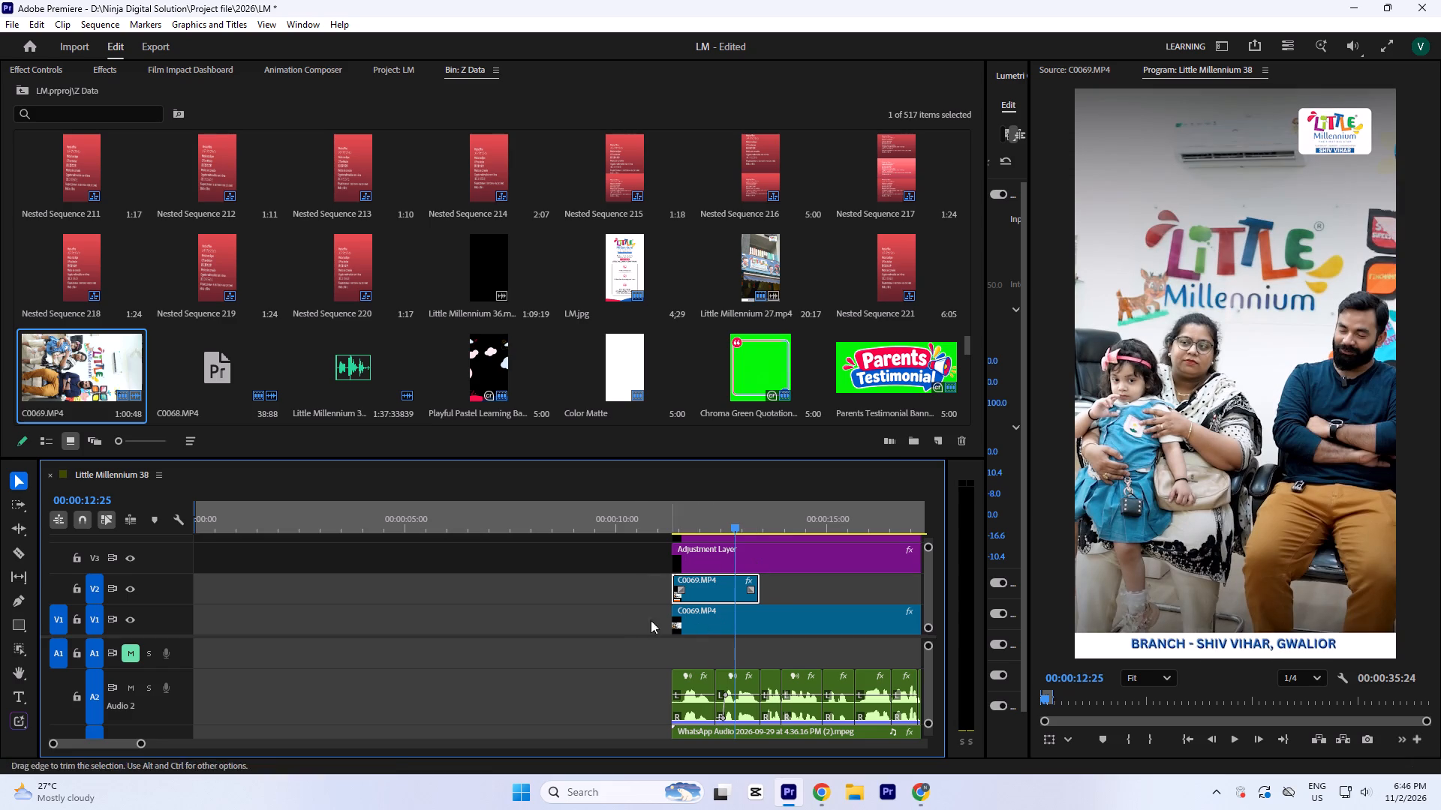
{"action": "left_click_drag", "start_coordinate": [666, 591], "coordinate": [582, 589]}
{"action": "key", "text": "space"}
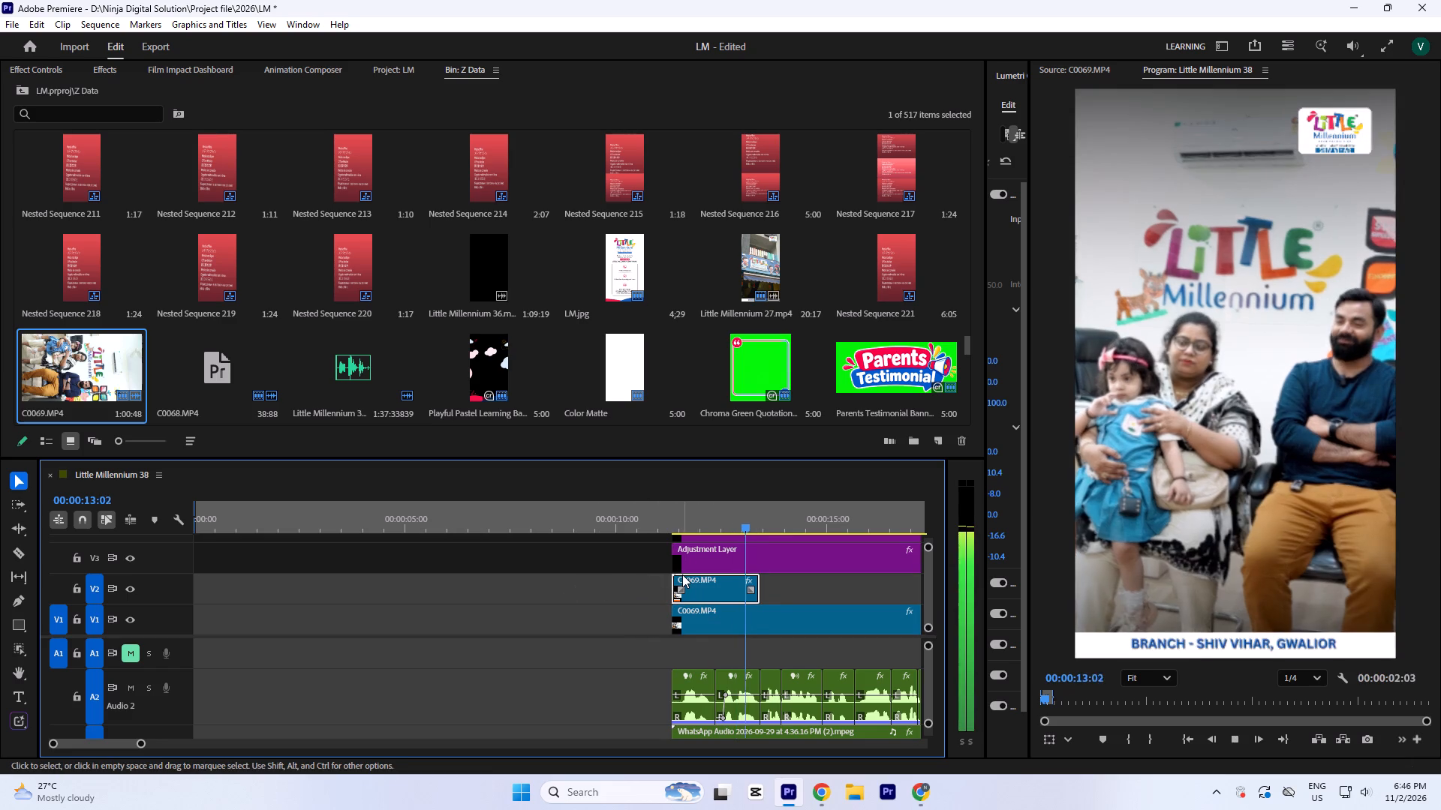
{"action": "key", "text": "space"}
Place the full C0069.MP4 source with its audio in the empty area at about 00:02:02, with the video on V1.
{"action": "left_click", "coordinate": [714, 591]}
{"action": "key", "text": "r"}
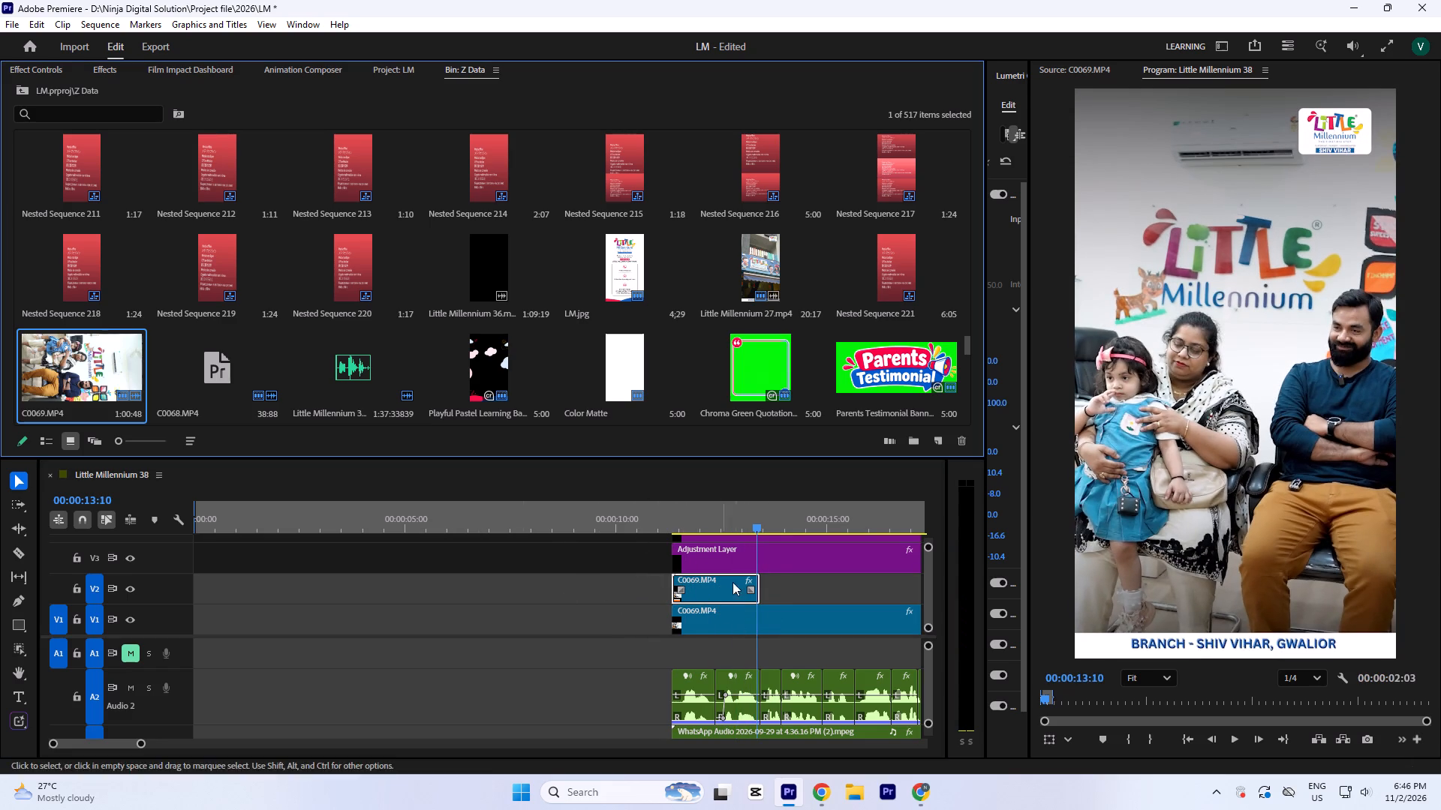
{"action": "left_click", "coordinate": [734, 520]}
{"action": "key", "text": "minus"}
{"action": "key", "text": "minus"}
{"action": "key", "text": "minus"}
{"action": "key", "text": "minus"}
{"action": "left_click_drag", "start_coordinate": [100, 375], "coordinate": [525, 592]}
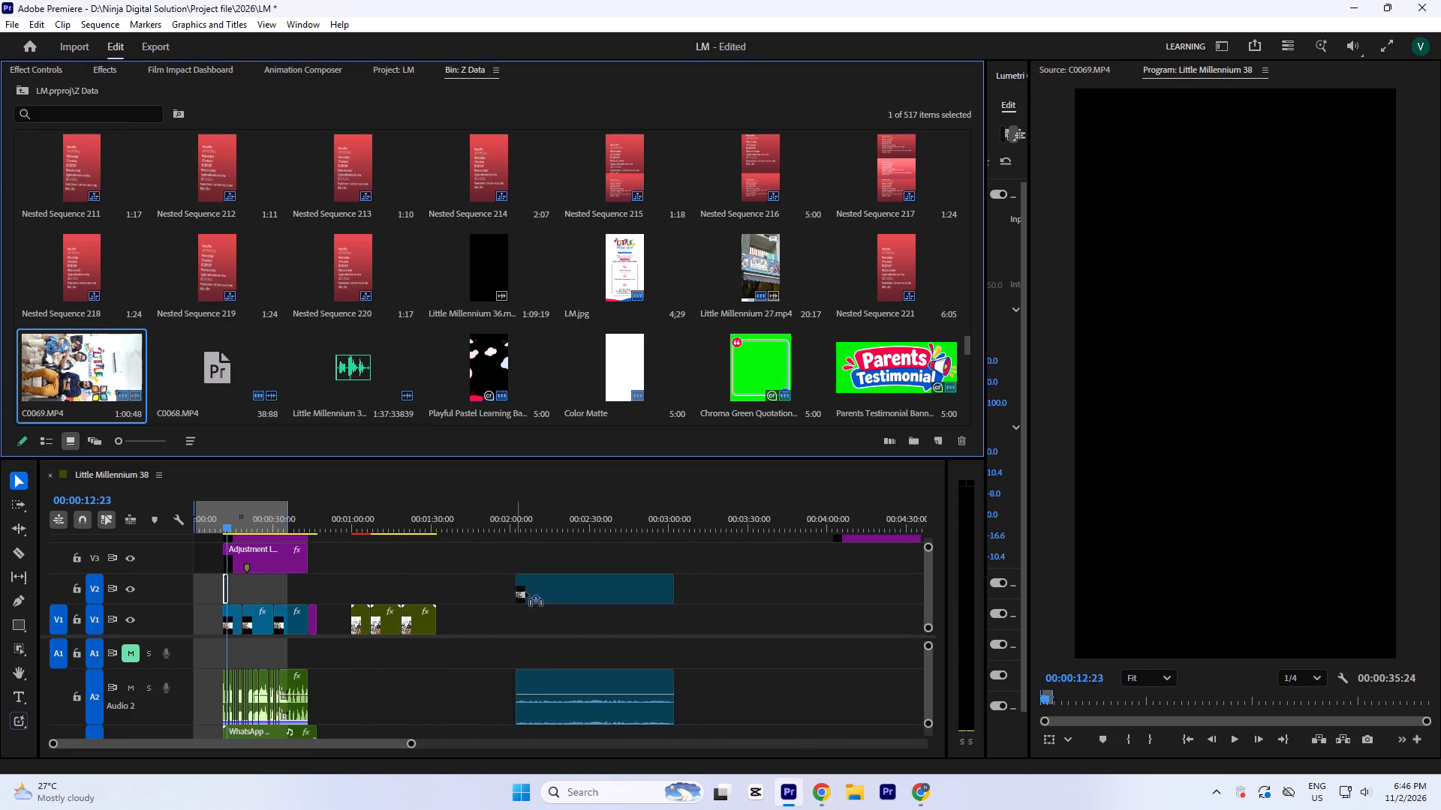
{"action": "left_click_drag", "start_coordinate": [525, 592], "coordinate": [516, 620]}
{"action": "left_click_drag", "start_coordinate": [549, 667], "coordinate": [549, 688]}
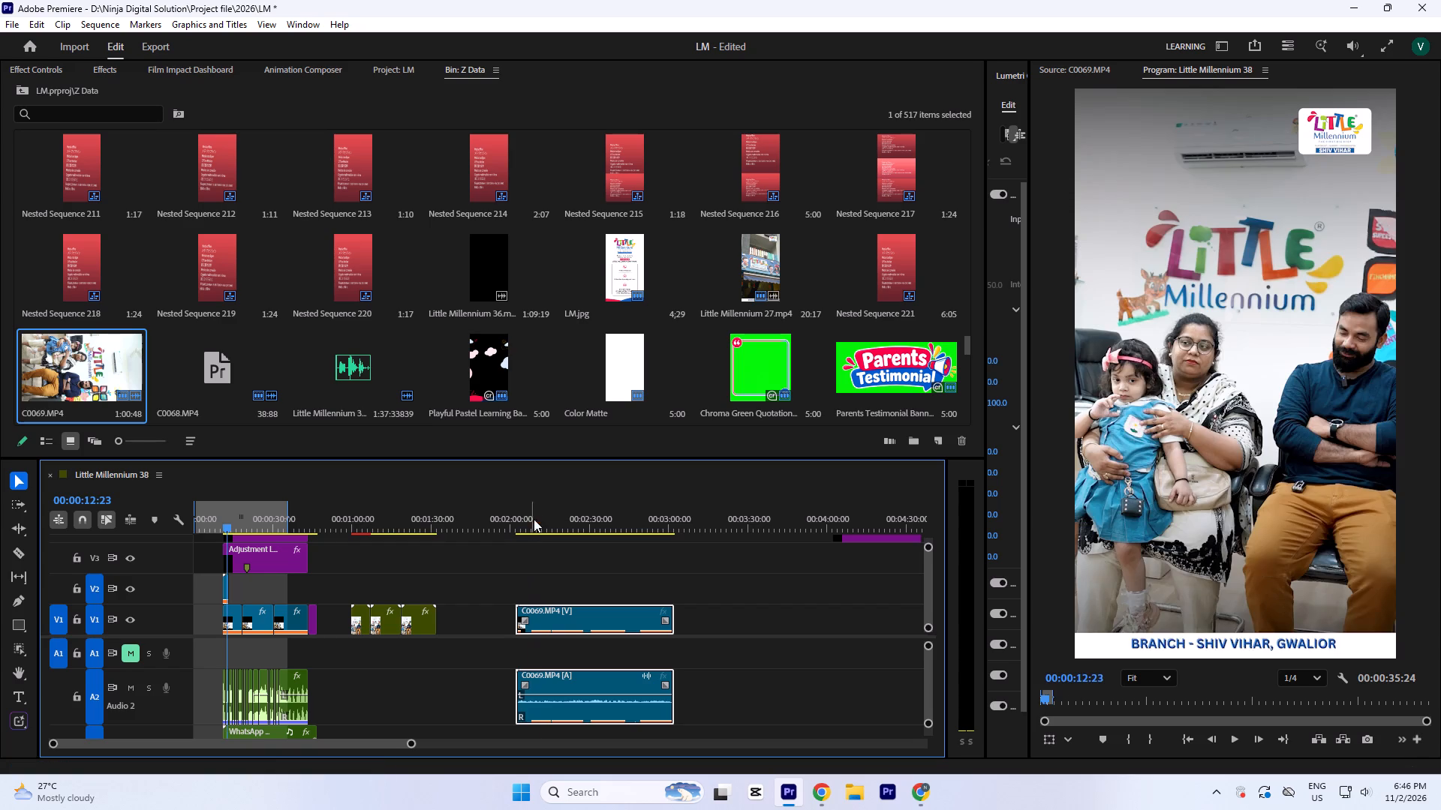
Adjust the audio gain of the newly placed full C0069.MP4 clip by 20 dB.
{"action": "left_click", "coordinate": [537, 513]}
{"action": "type", "text": "g20"}
{"action": "key", "text": "Return"}
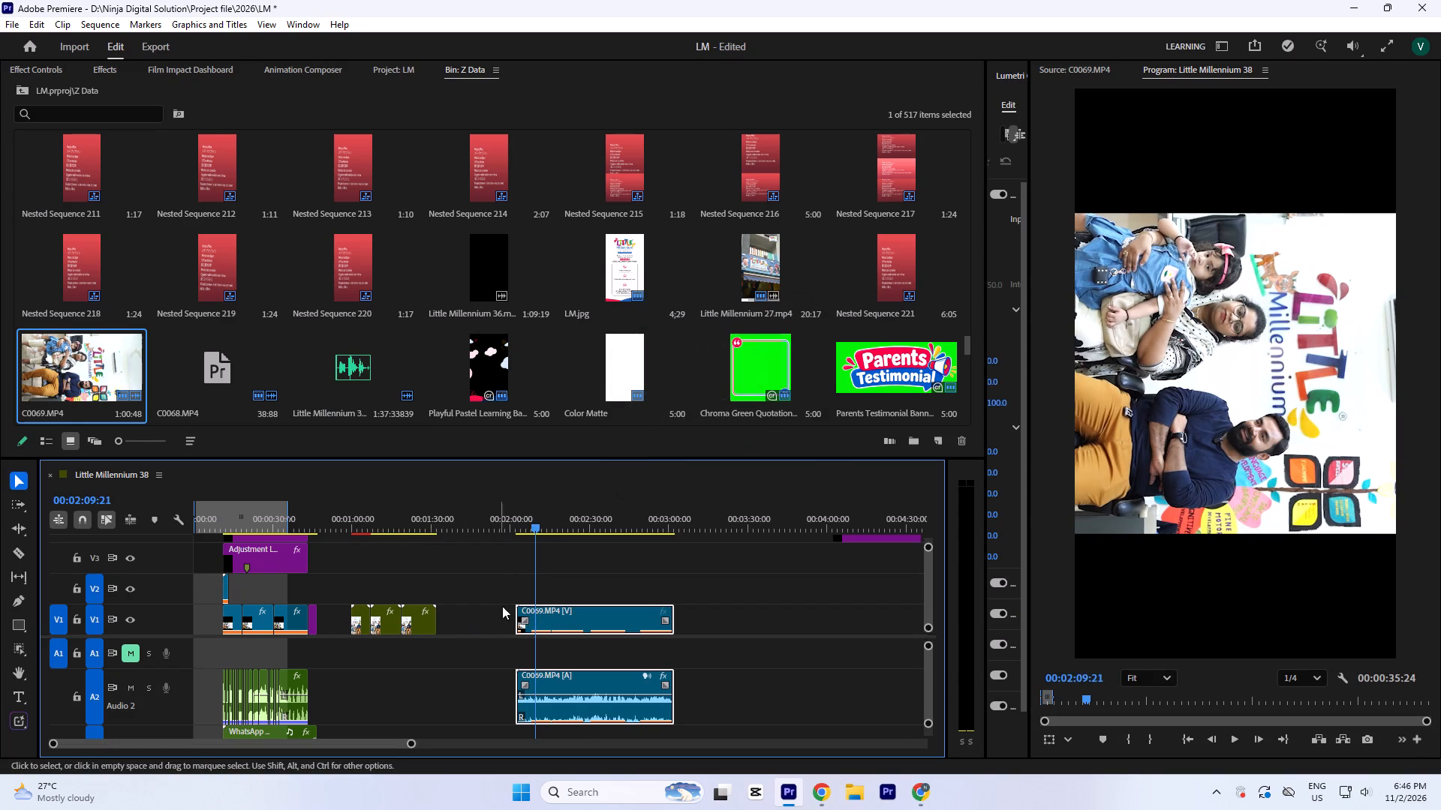
Play the full C0069.MP4 clip's start and adjust its audio gain by another 20 dB.
{"action": "left_click", "coordinate": [511, 514]}
{"action": "key", "text": "space"}
{"action": "key", "text": "equal"}
{"action": "key", "text": "equal"}
{"action": "key", "text": "equal"}
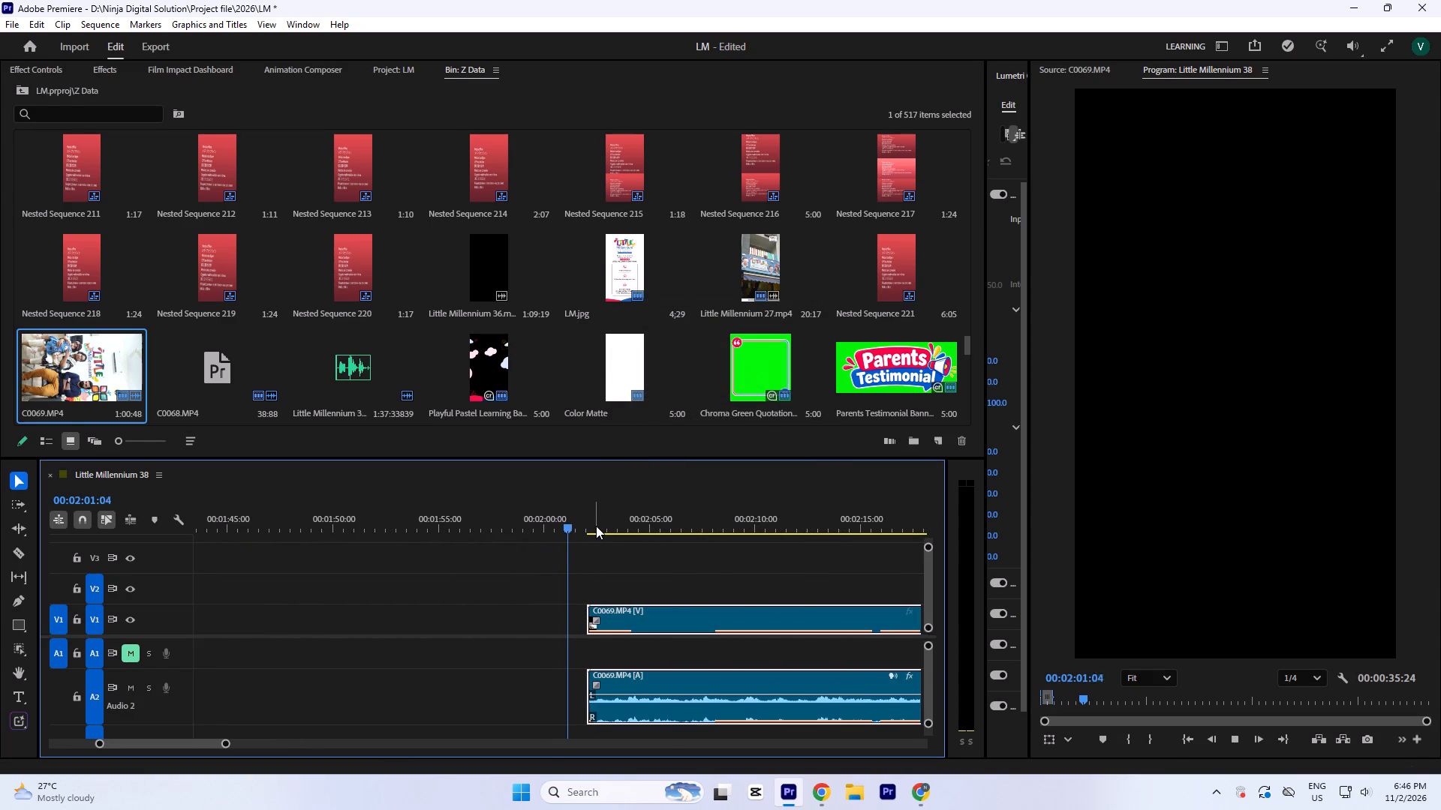
{"action": "key", "text": "equal"}
{"action": "key", "text": "minus"}
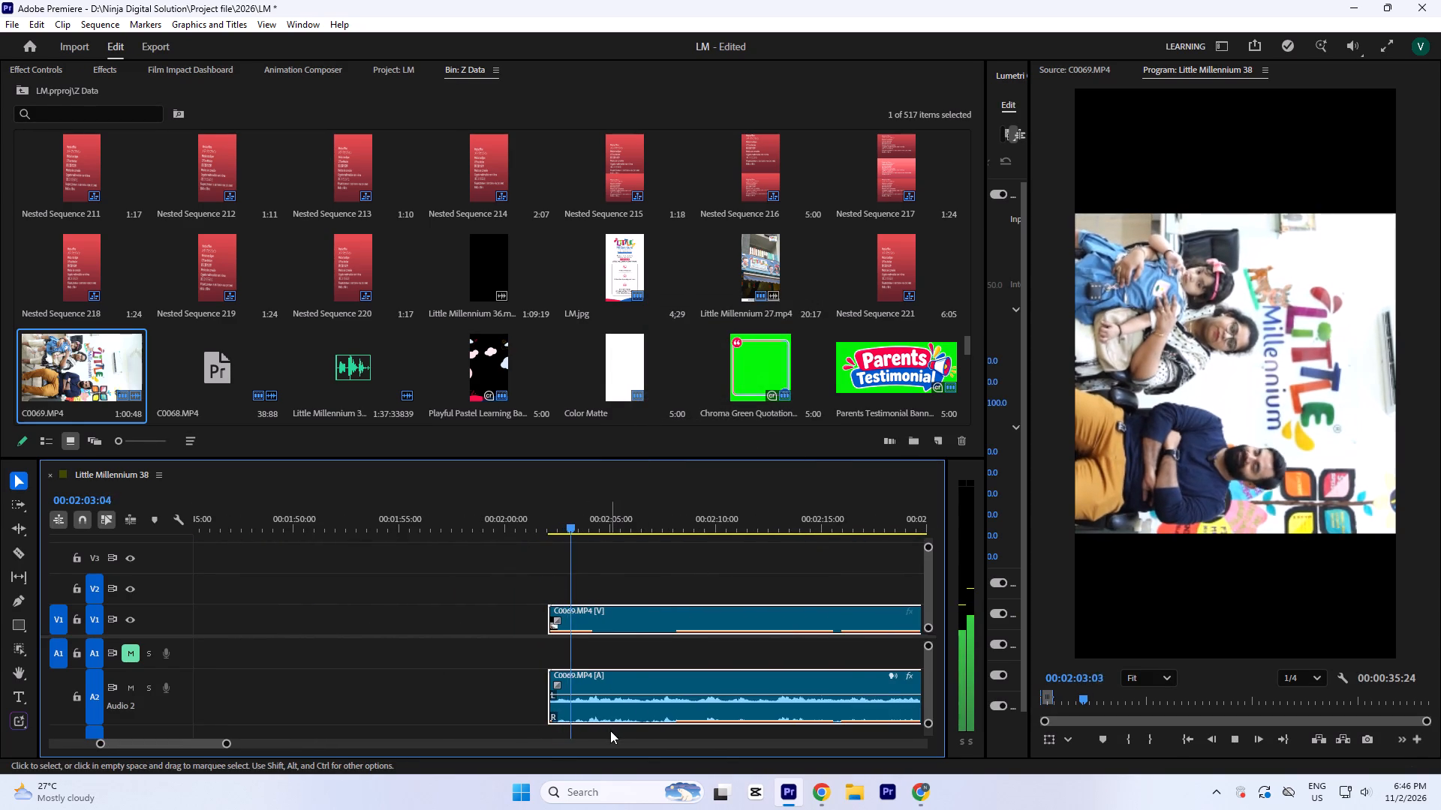
{"action": "type", "text": "g20"}
{"action": "key", "text": "Return"}
Set the full C0069.MP4 clip's rotation to -90° so the footage stands upright.
{"action": "left_click", "coordinate": [552, 508]}
{"action": "key", "text": "space"}
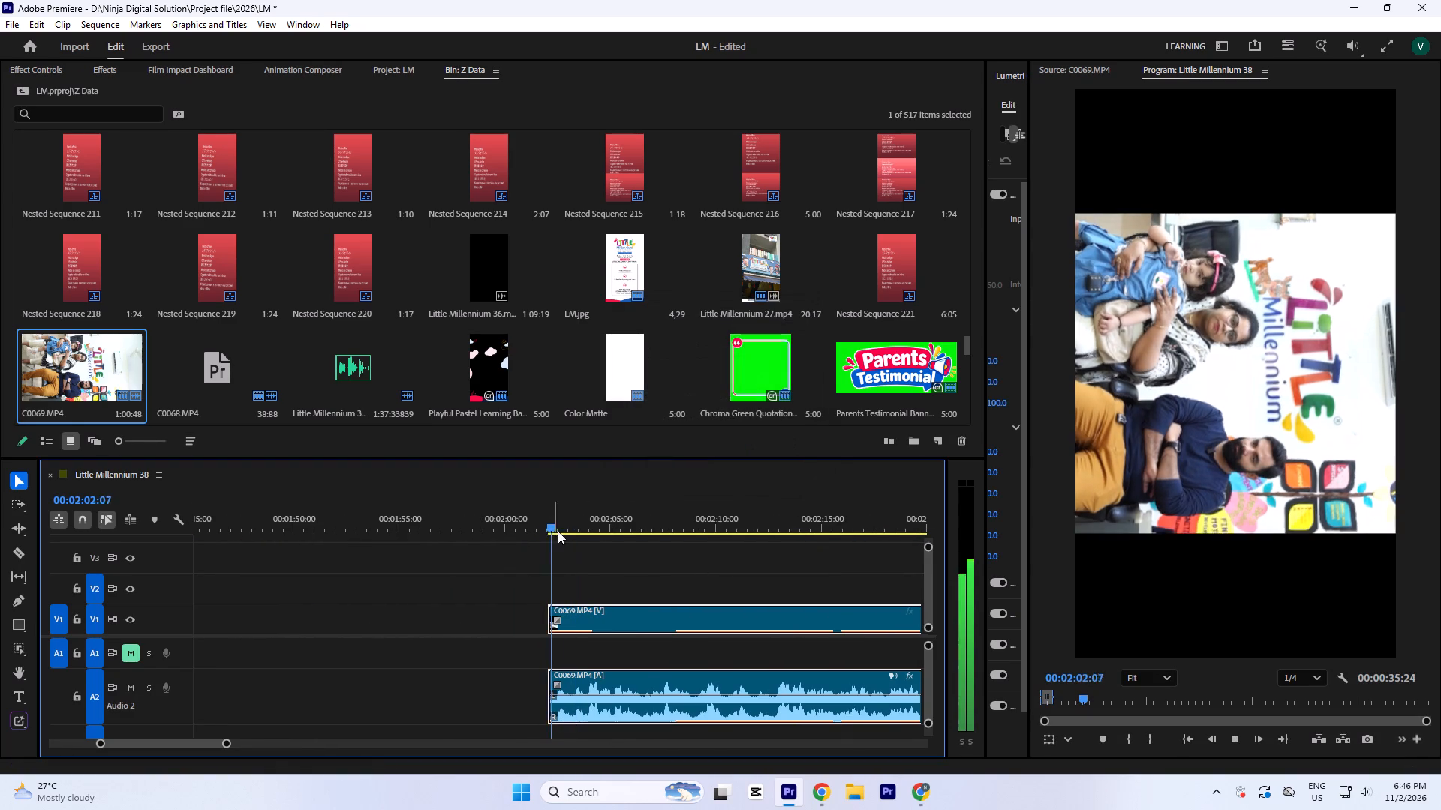
{"action": "left_click", "coordinate": [34, 70]}
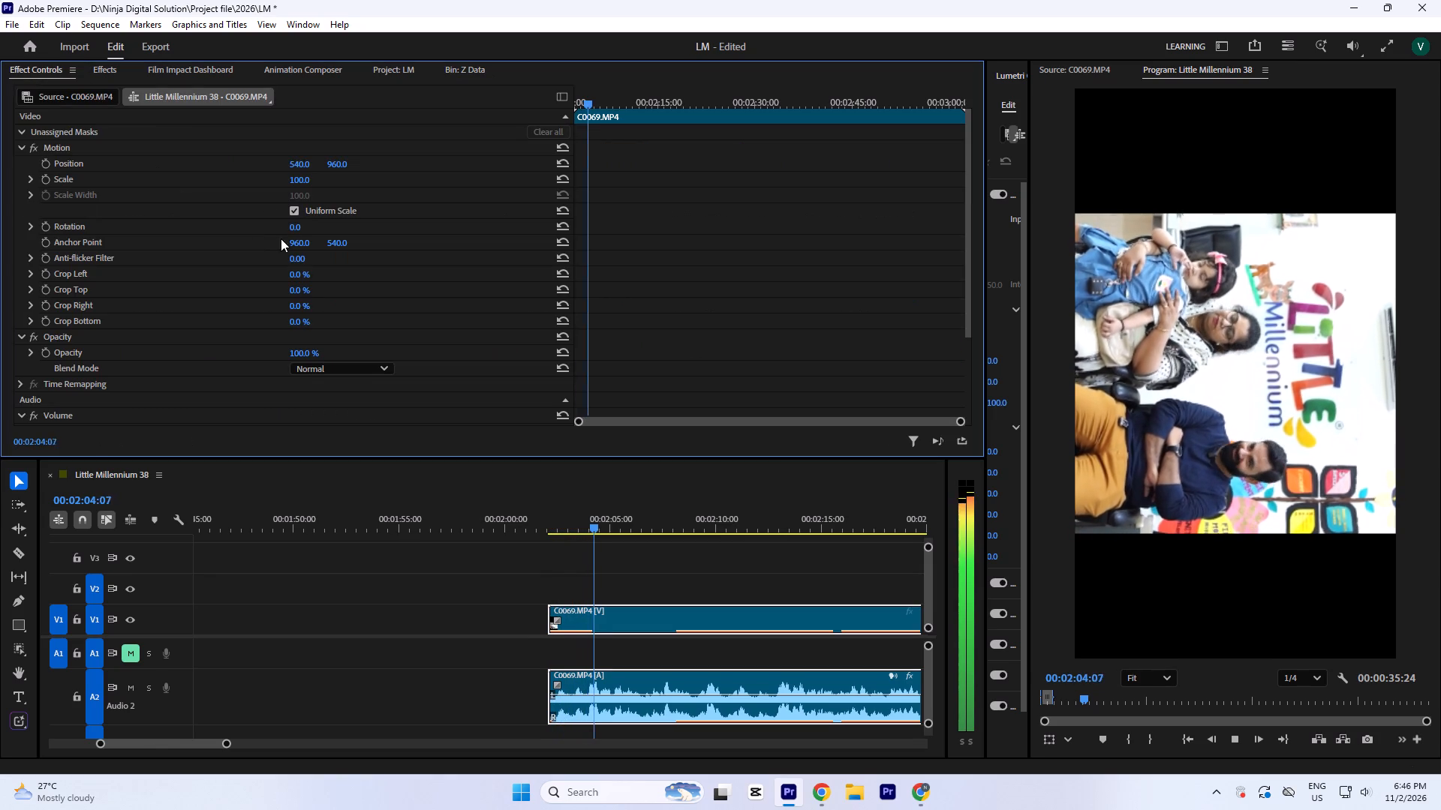
{"action": "left_click", "coordinate": [291, 226]}
{"action": "key", "text": "minus"}
{"action": "key", "text": "9"}
{"action": "key", "text": "0"}
{"action": "left_click", "coordinate": [754, 235]}
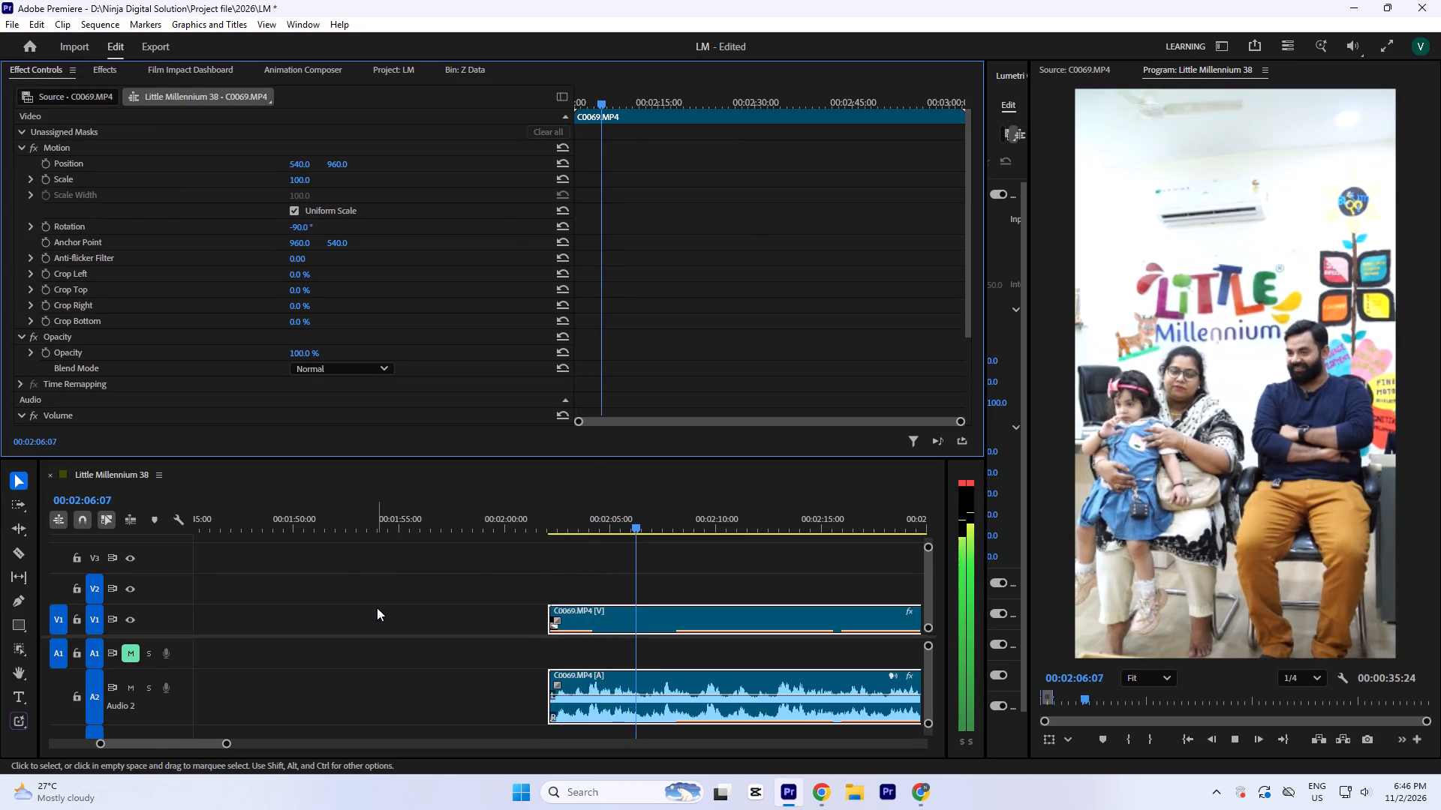
Play the rotated full C0069.MP4 clip from its start and the main edit's opening to compare the footage.
{"action": "key", "text": "minus"}
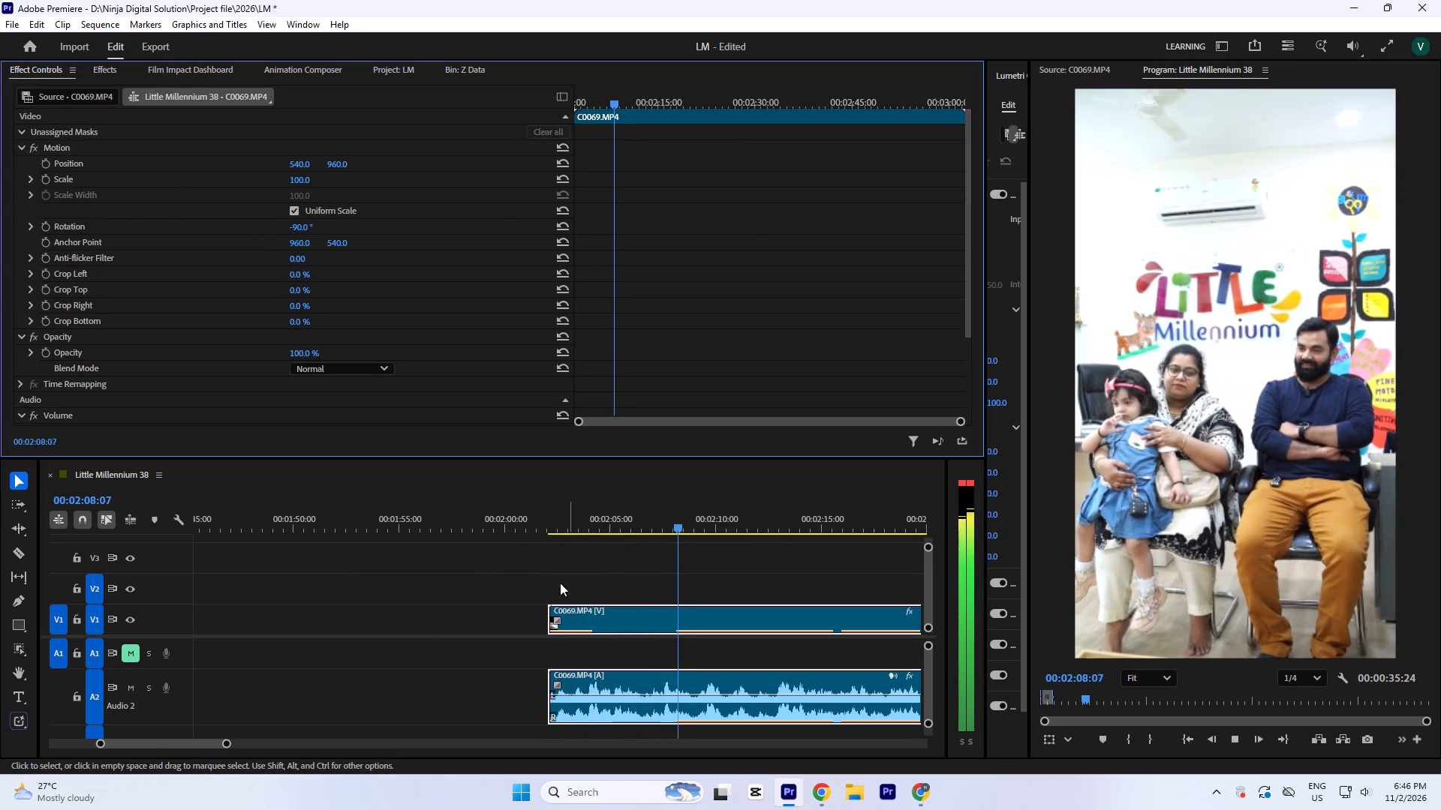
{"action": "left_click", "coordinate": [660, 517]}
{"action": "key", "text": "space"}
{"action": "key", "text": "space"}
{"action": "left_click", "coordinate": [543, 511]}
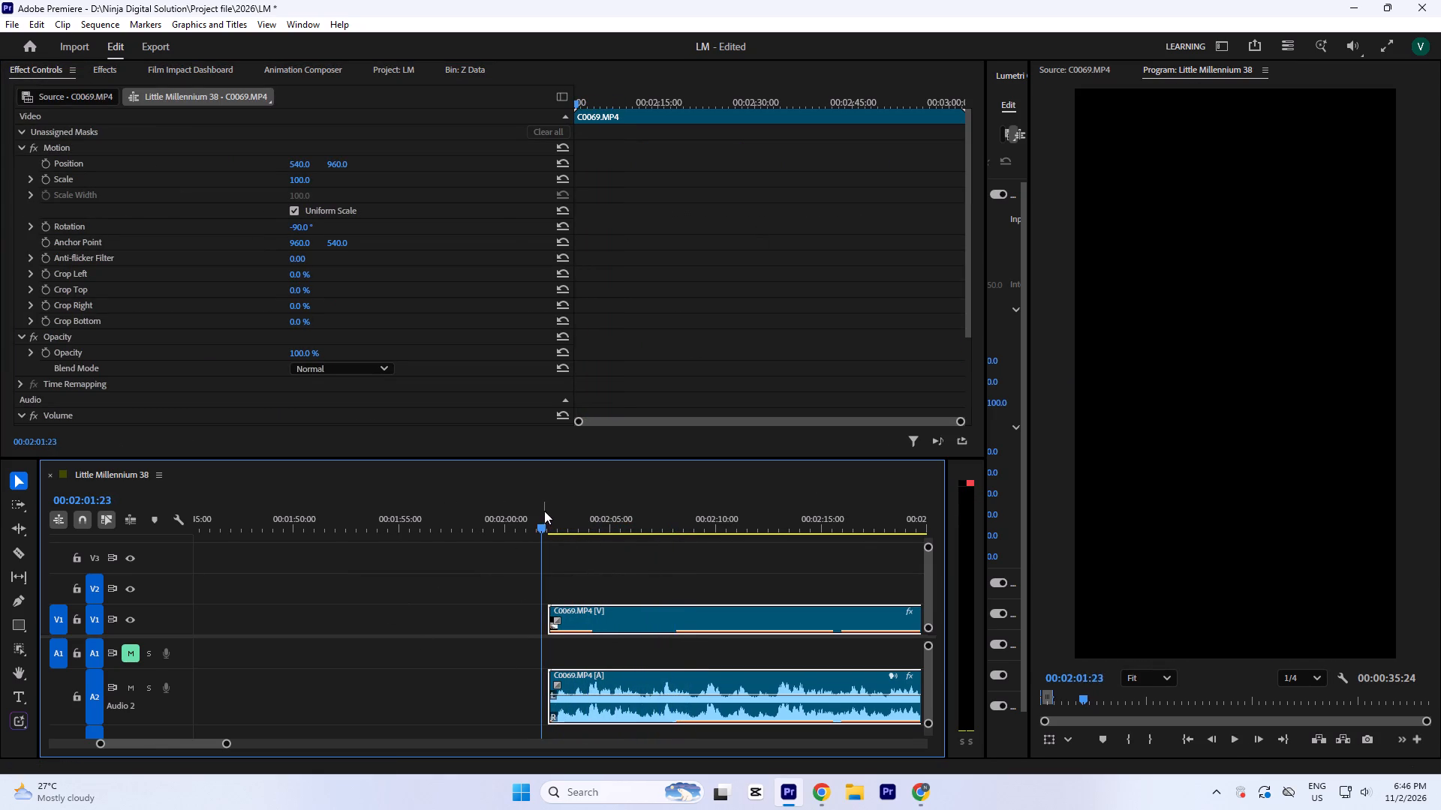
{"action": "key", "text": "space"}
{"action": "key", "text": "minus"}
{"action": "key", "text": "minus"}
{"action": "key", "text": "minus"}
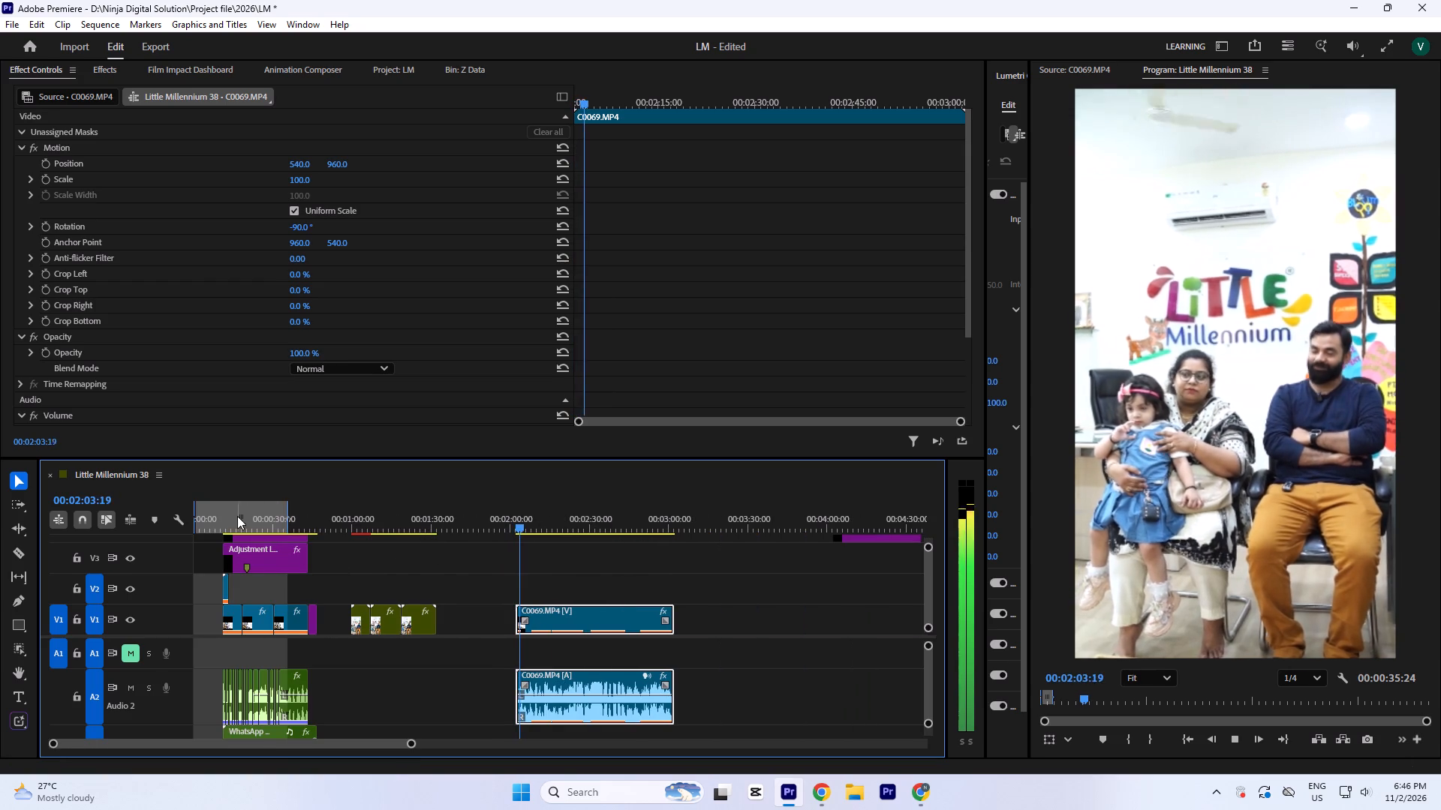
{"action": "left_click", "coordinate": [237, 516]}
{"action": "key", "text": "equal"}
{"action": "key", "text": "equal"}
{"action": "key", "text": "equal"}
{"action": "left_click", "coordinate": [439, 508]}
{"action": "key", "text": "equal"}
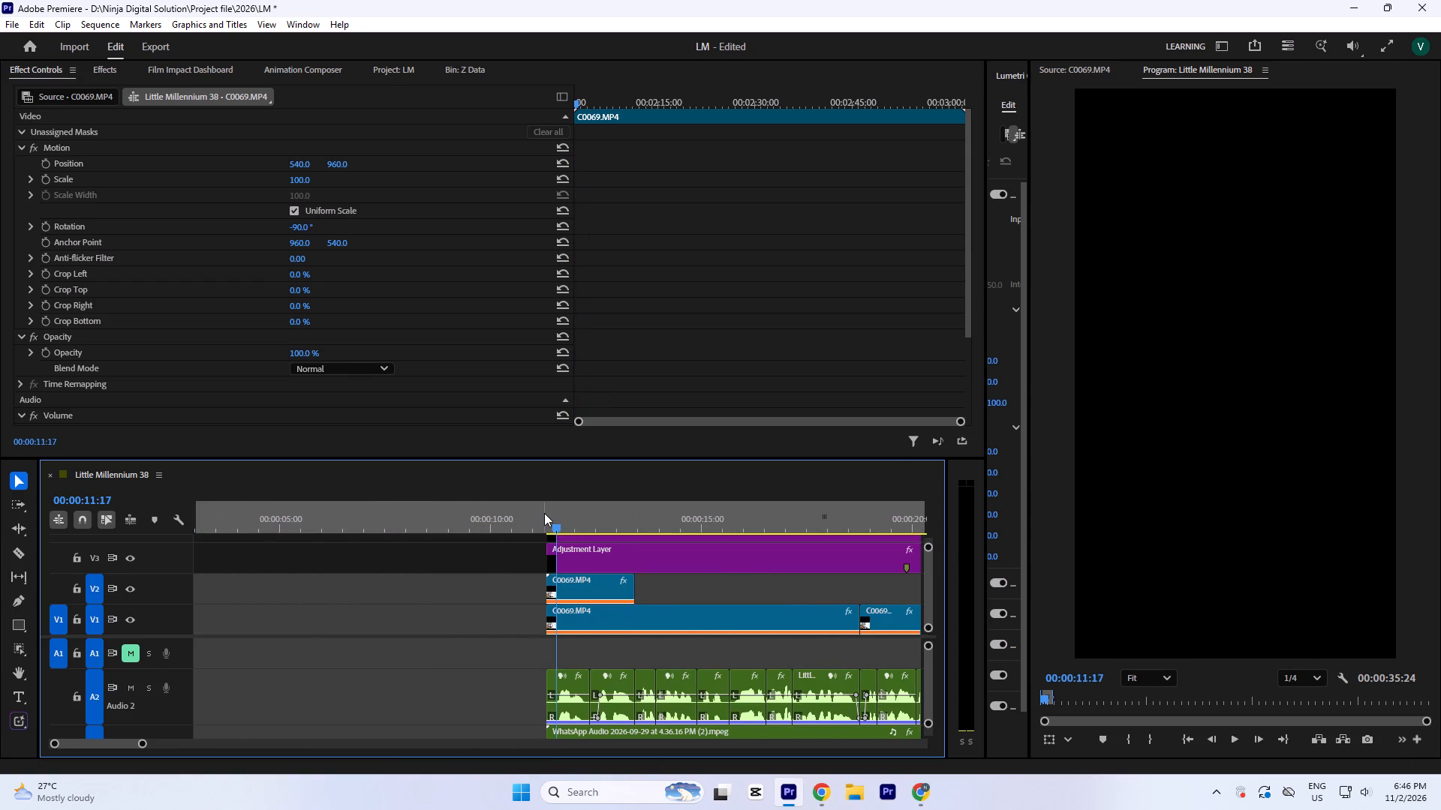
{"action": "left_click", "coordinate": [544, 513]}
{"action": "key", "text": "space"}
{"action": "key", "text": "space"}
Change the playback speed of the short C0069.MP4 clip on V2.
{"action": "left_click", "coordinate": [590, 593]}
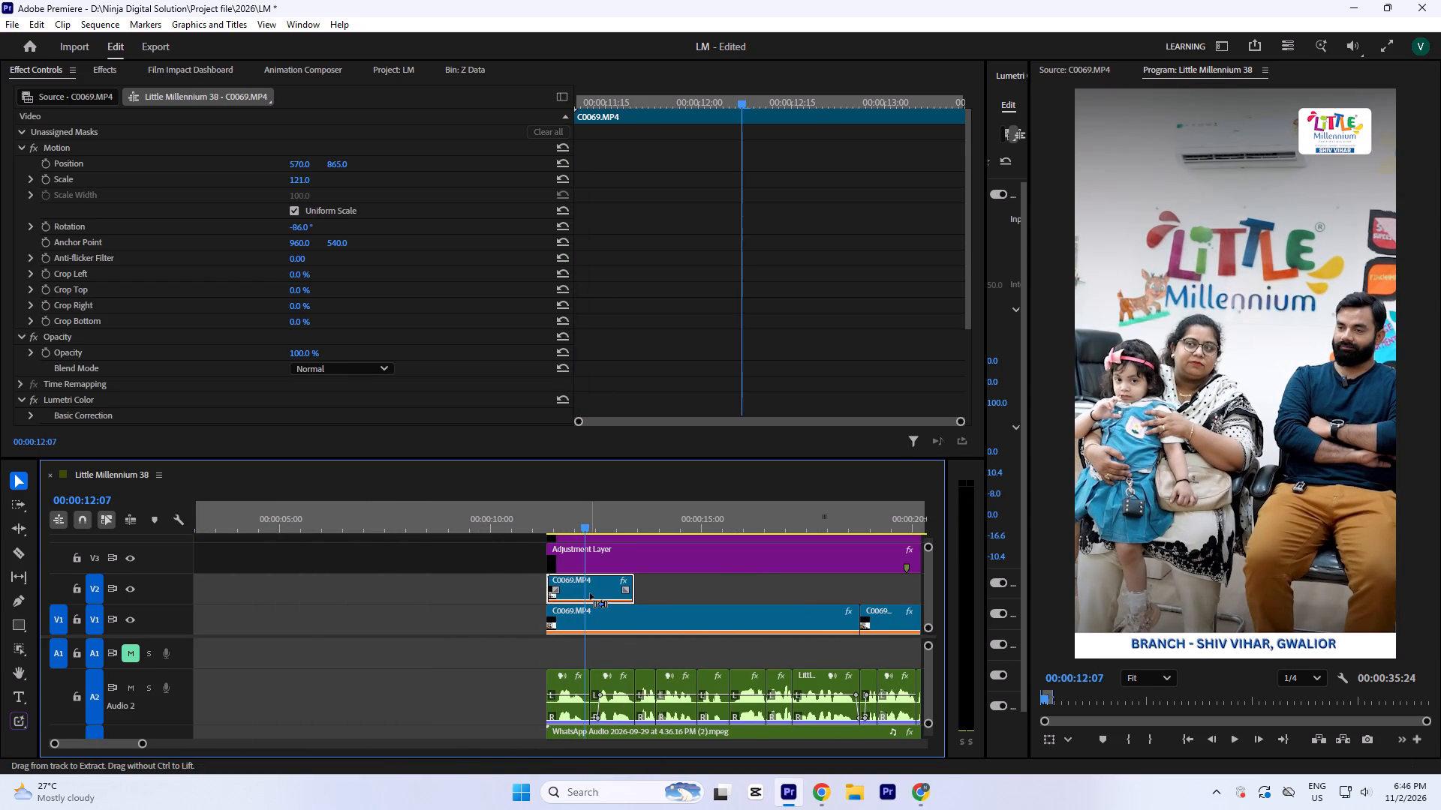
{"action": "key", "text": "ctrl+r"}
{"action": "key", "text": "8"}
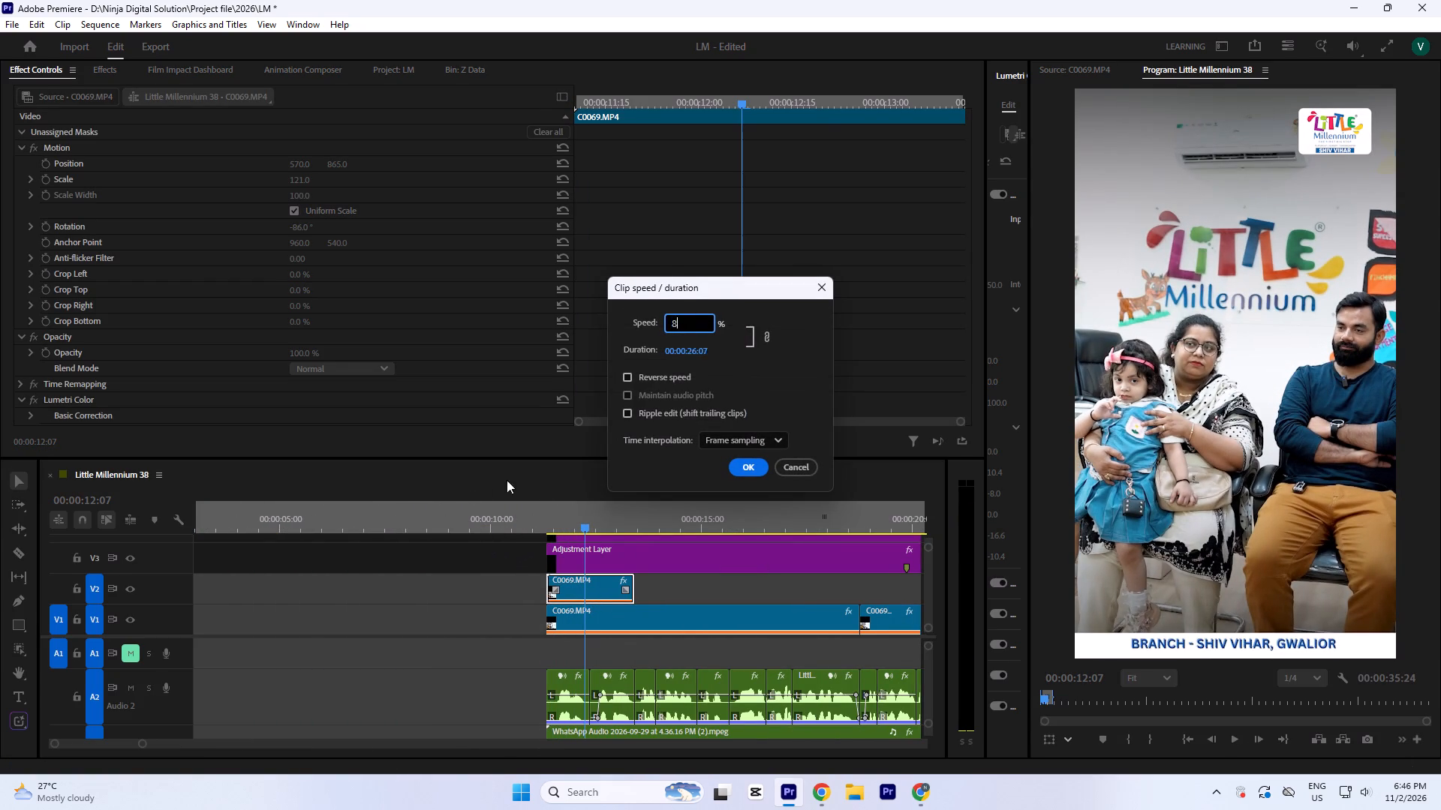
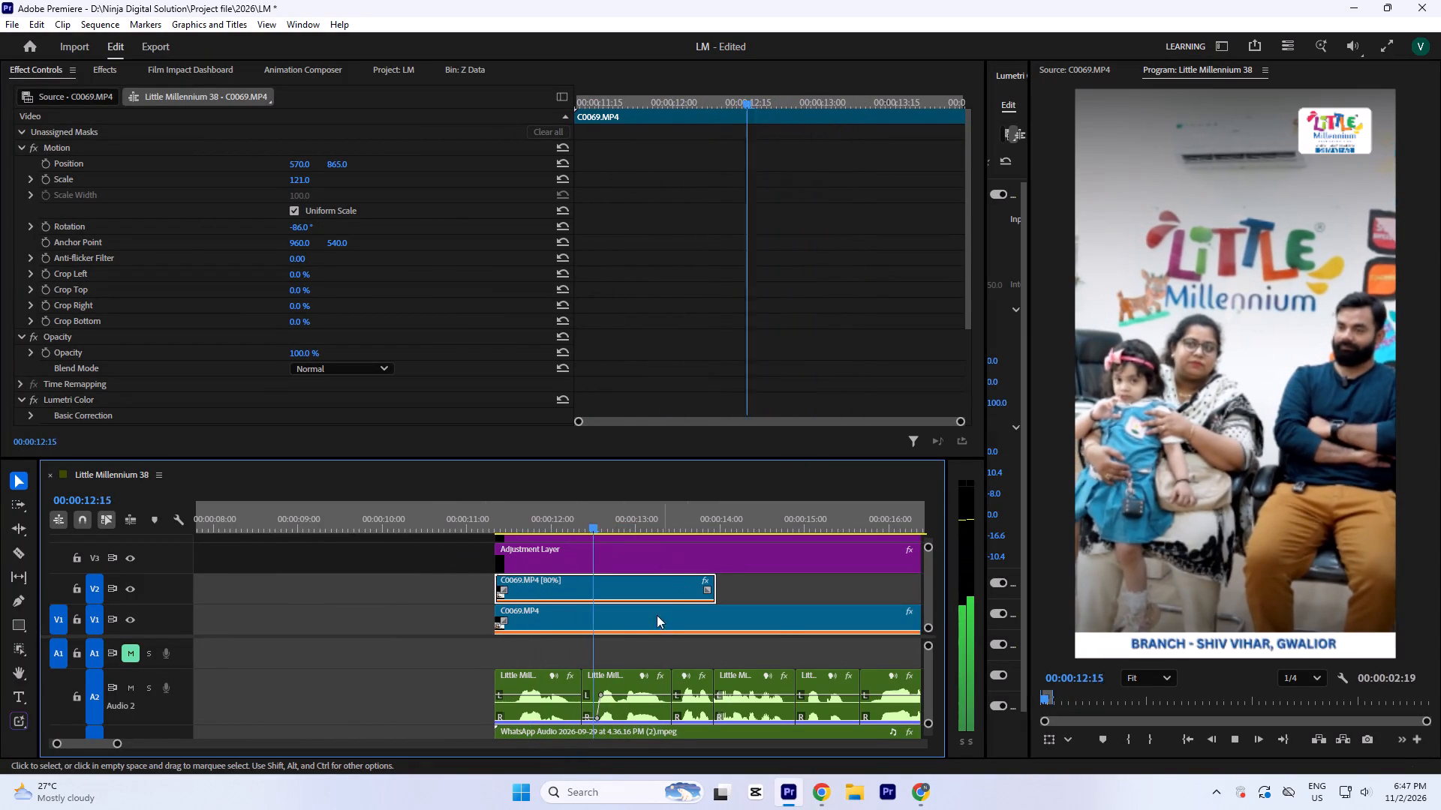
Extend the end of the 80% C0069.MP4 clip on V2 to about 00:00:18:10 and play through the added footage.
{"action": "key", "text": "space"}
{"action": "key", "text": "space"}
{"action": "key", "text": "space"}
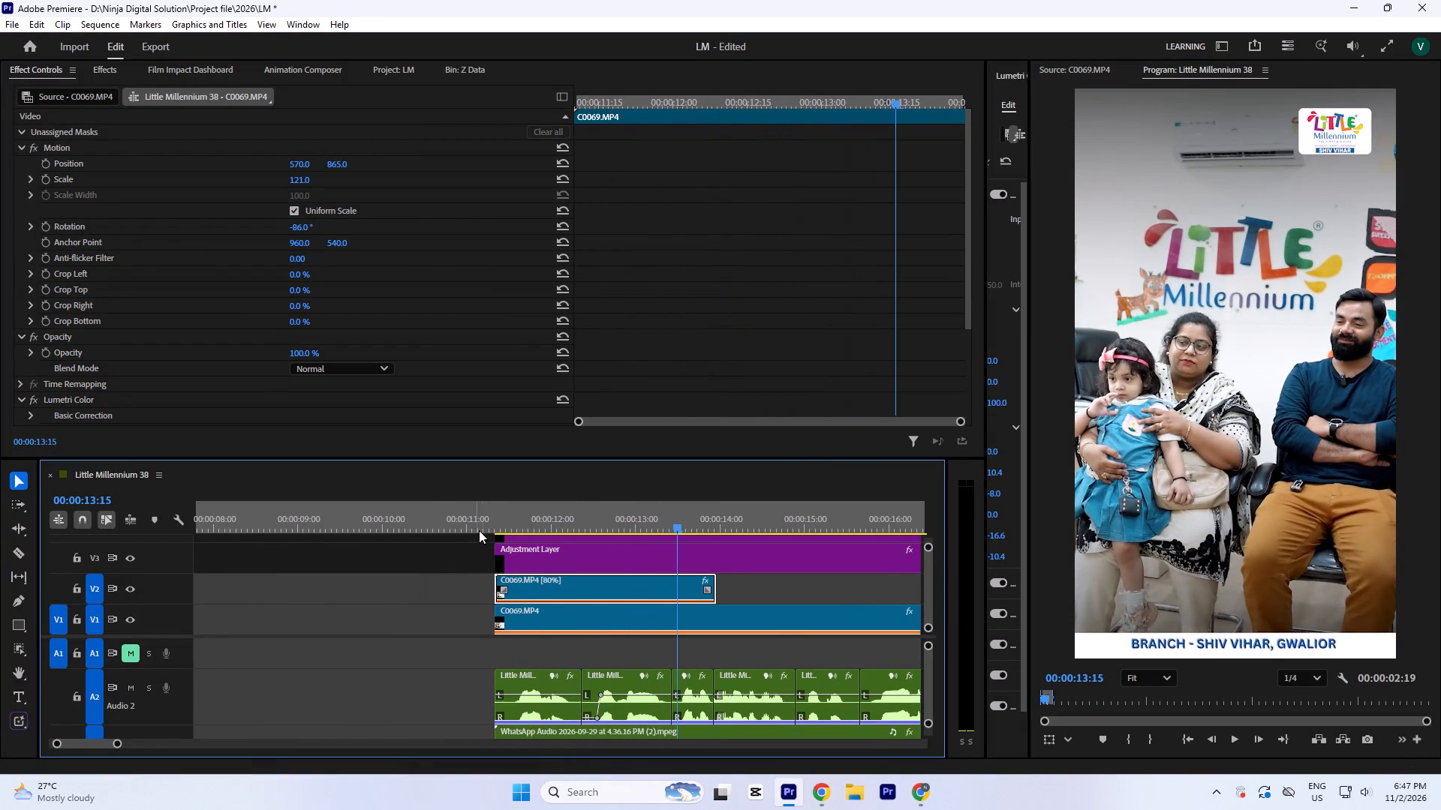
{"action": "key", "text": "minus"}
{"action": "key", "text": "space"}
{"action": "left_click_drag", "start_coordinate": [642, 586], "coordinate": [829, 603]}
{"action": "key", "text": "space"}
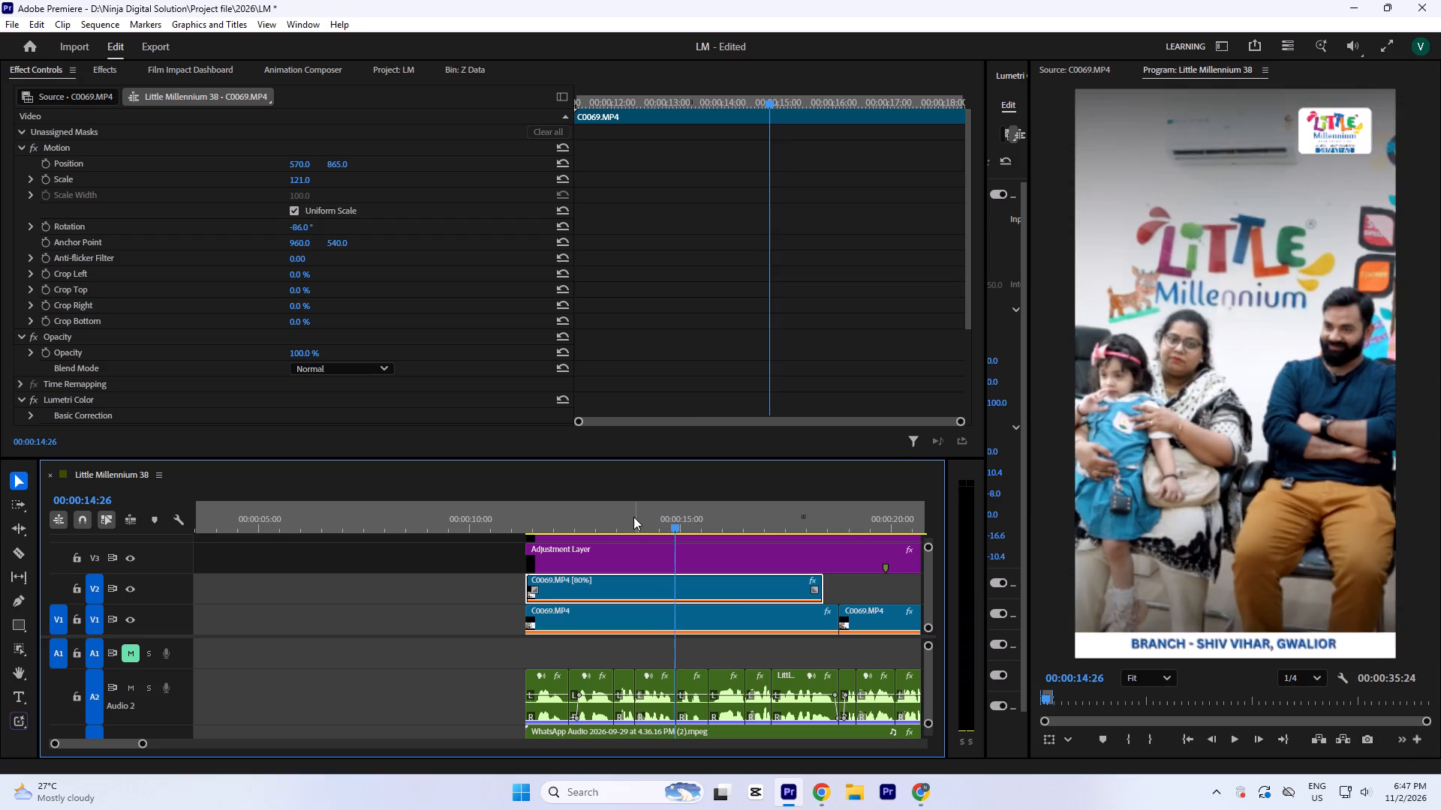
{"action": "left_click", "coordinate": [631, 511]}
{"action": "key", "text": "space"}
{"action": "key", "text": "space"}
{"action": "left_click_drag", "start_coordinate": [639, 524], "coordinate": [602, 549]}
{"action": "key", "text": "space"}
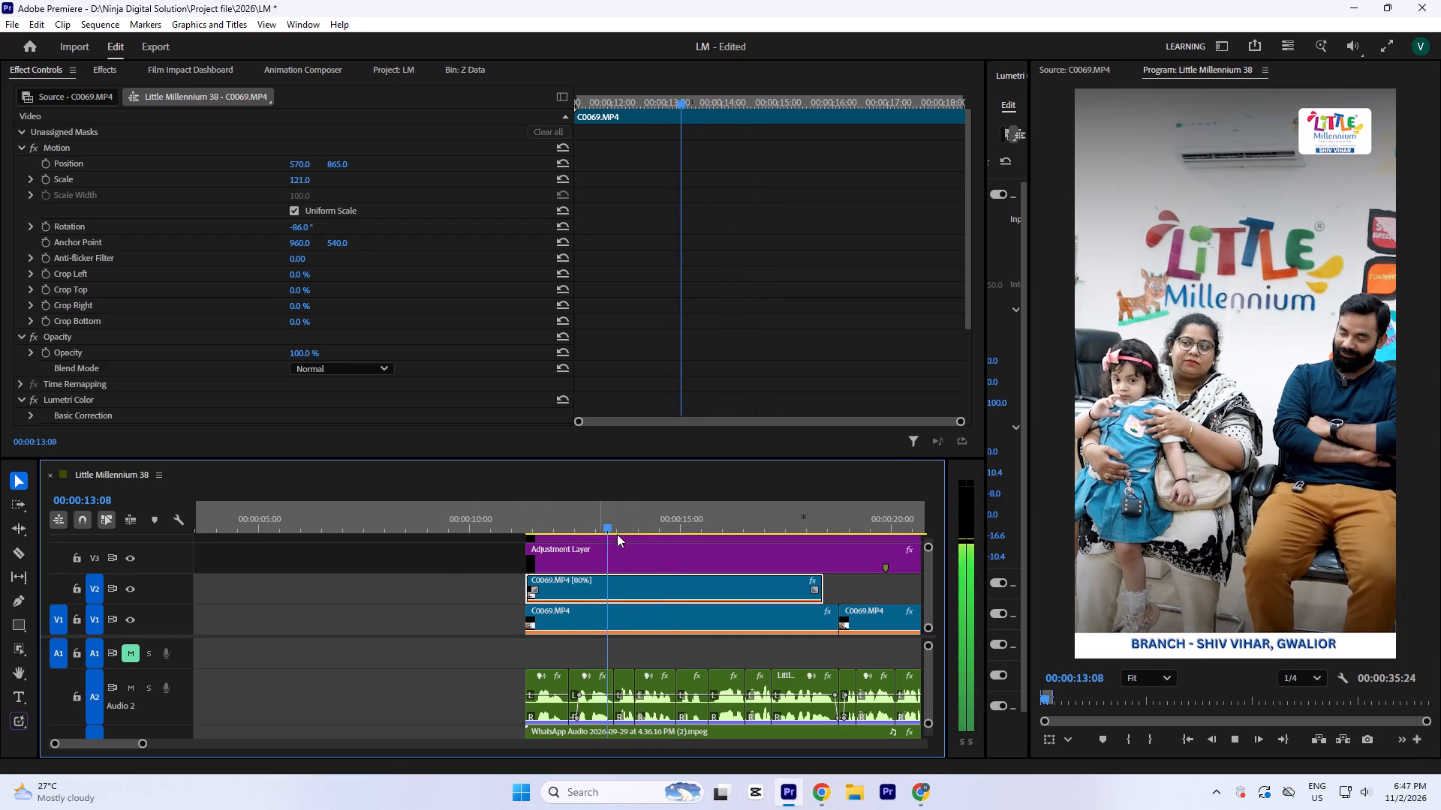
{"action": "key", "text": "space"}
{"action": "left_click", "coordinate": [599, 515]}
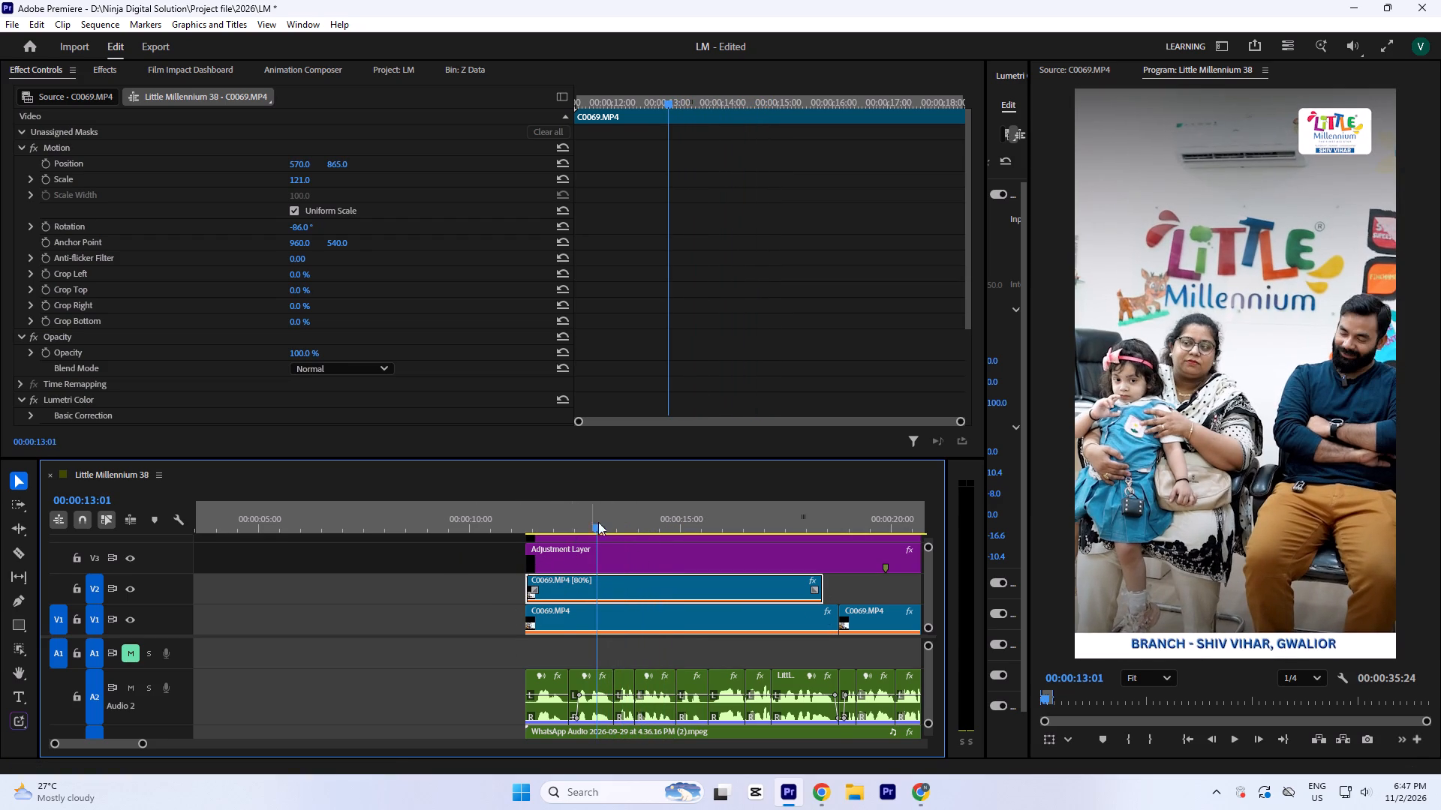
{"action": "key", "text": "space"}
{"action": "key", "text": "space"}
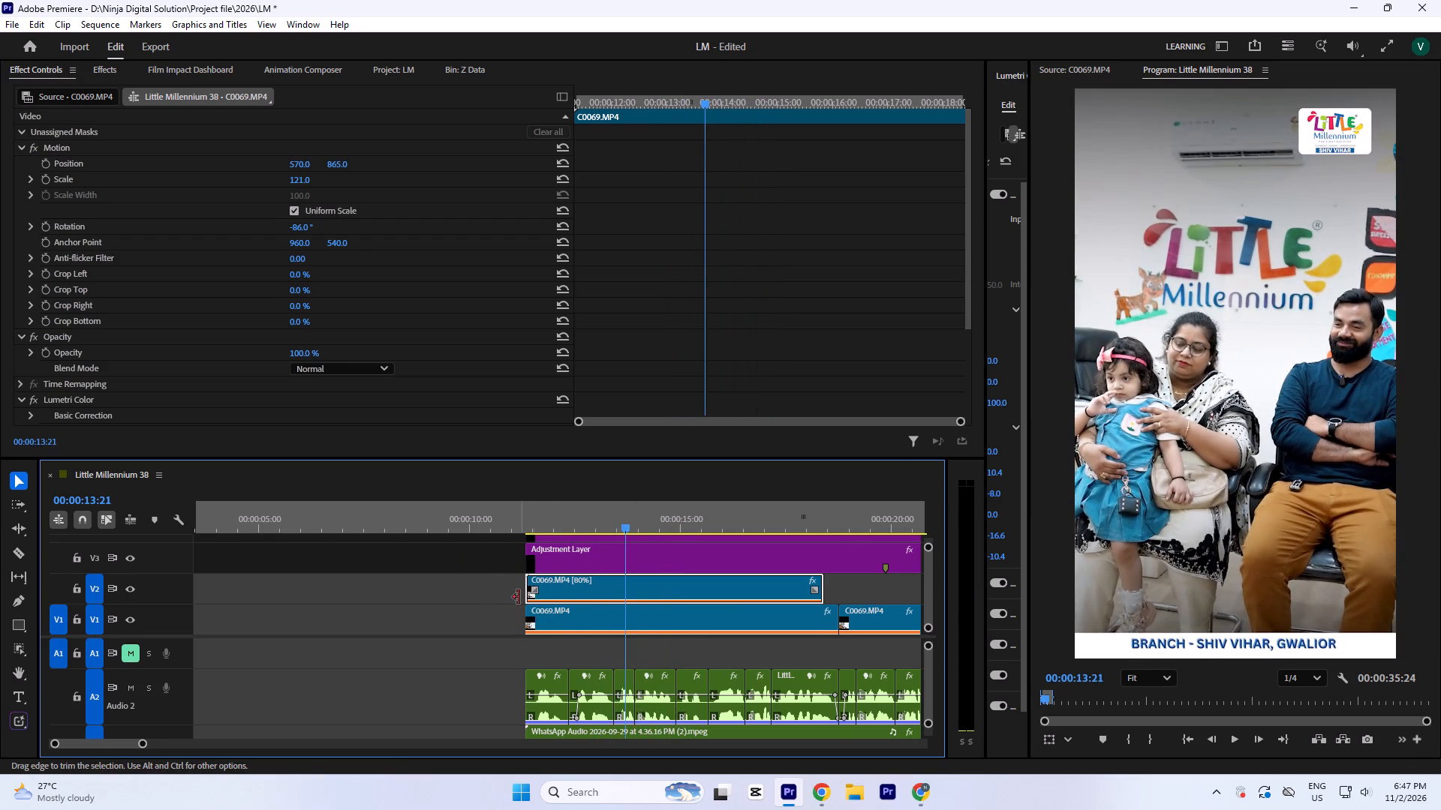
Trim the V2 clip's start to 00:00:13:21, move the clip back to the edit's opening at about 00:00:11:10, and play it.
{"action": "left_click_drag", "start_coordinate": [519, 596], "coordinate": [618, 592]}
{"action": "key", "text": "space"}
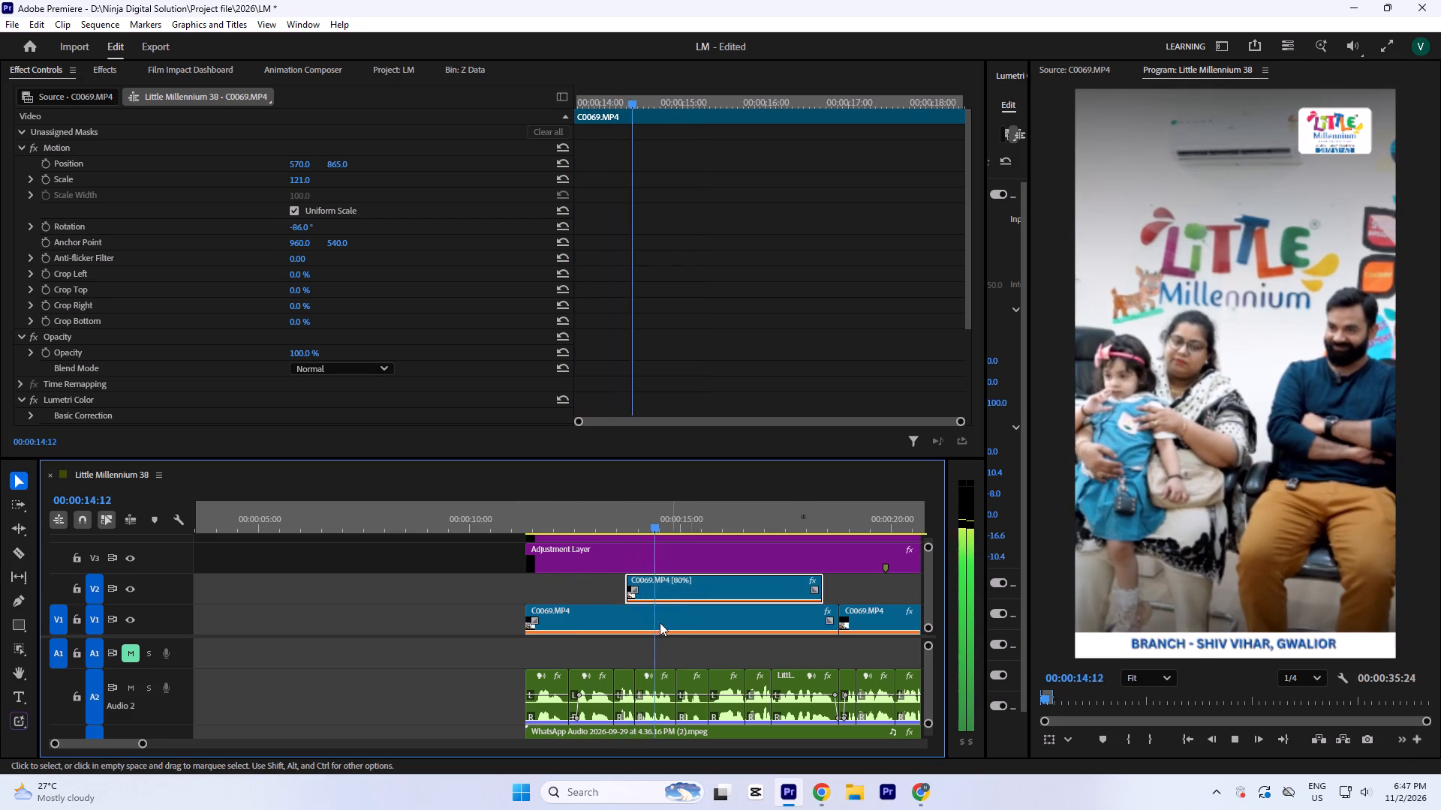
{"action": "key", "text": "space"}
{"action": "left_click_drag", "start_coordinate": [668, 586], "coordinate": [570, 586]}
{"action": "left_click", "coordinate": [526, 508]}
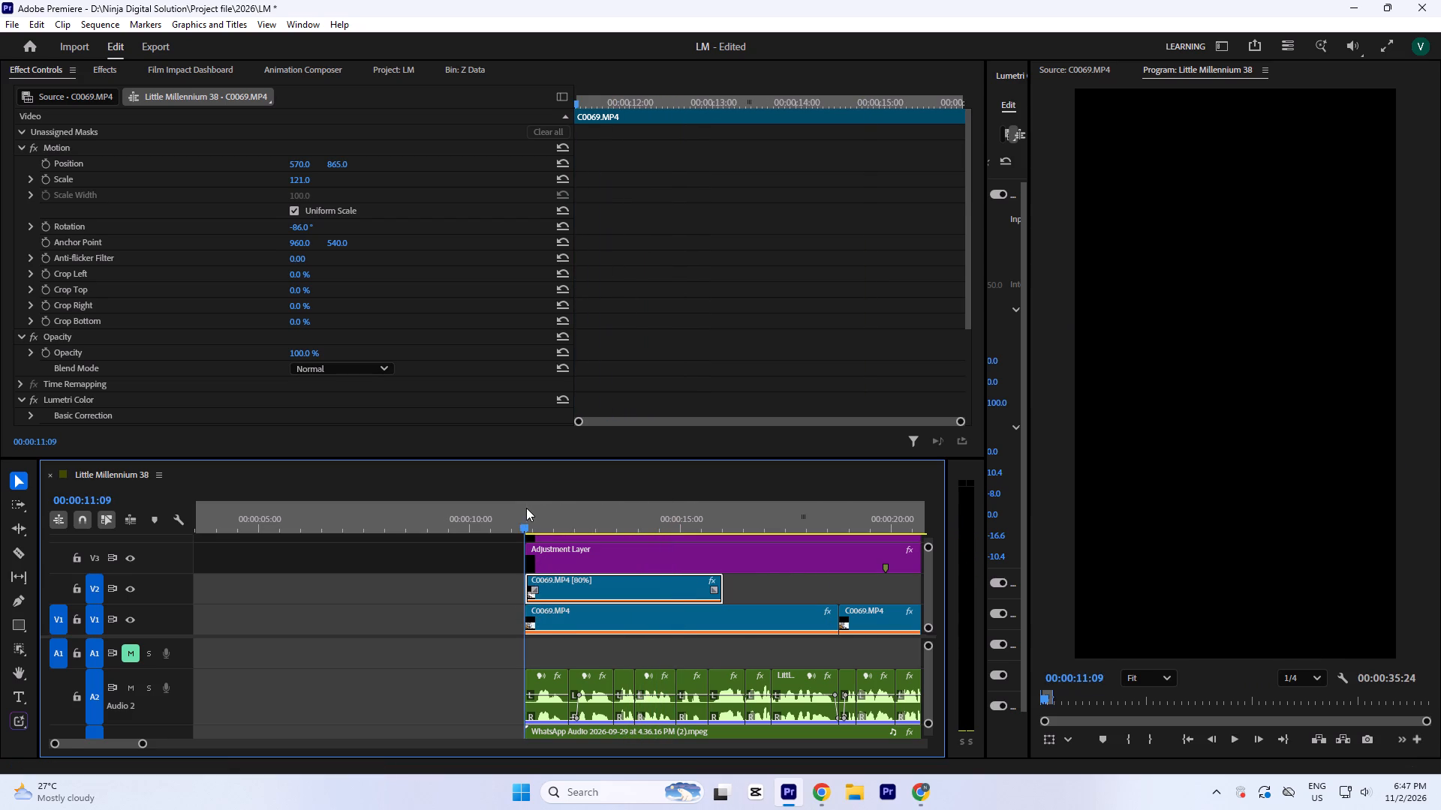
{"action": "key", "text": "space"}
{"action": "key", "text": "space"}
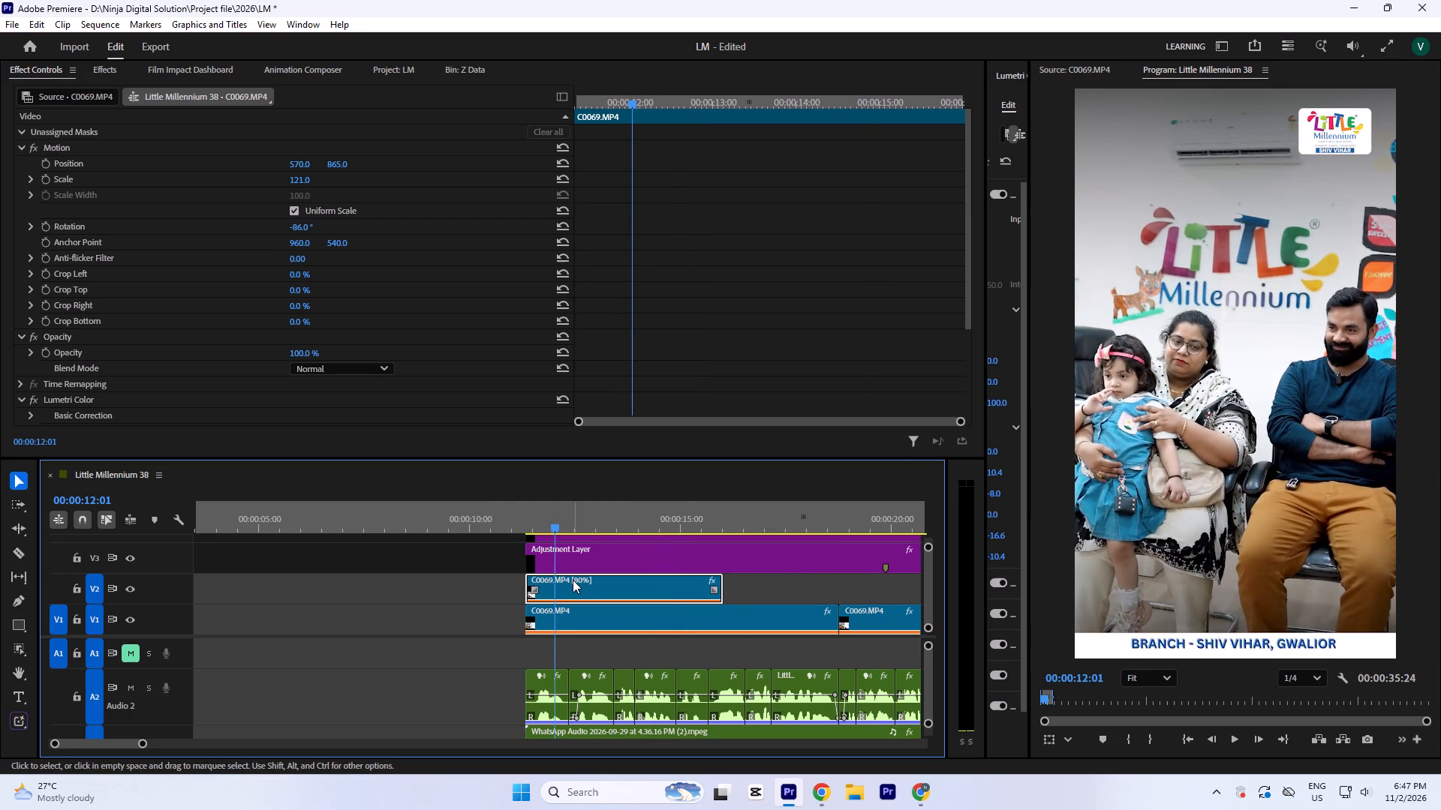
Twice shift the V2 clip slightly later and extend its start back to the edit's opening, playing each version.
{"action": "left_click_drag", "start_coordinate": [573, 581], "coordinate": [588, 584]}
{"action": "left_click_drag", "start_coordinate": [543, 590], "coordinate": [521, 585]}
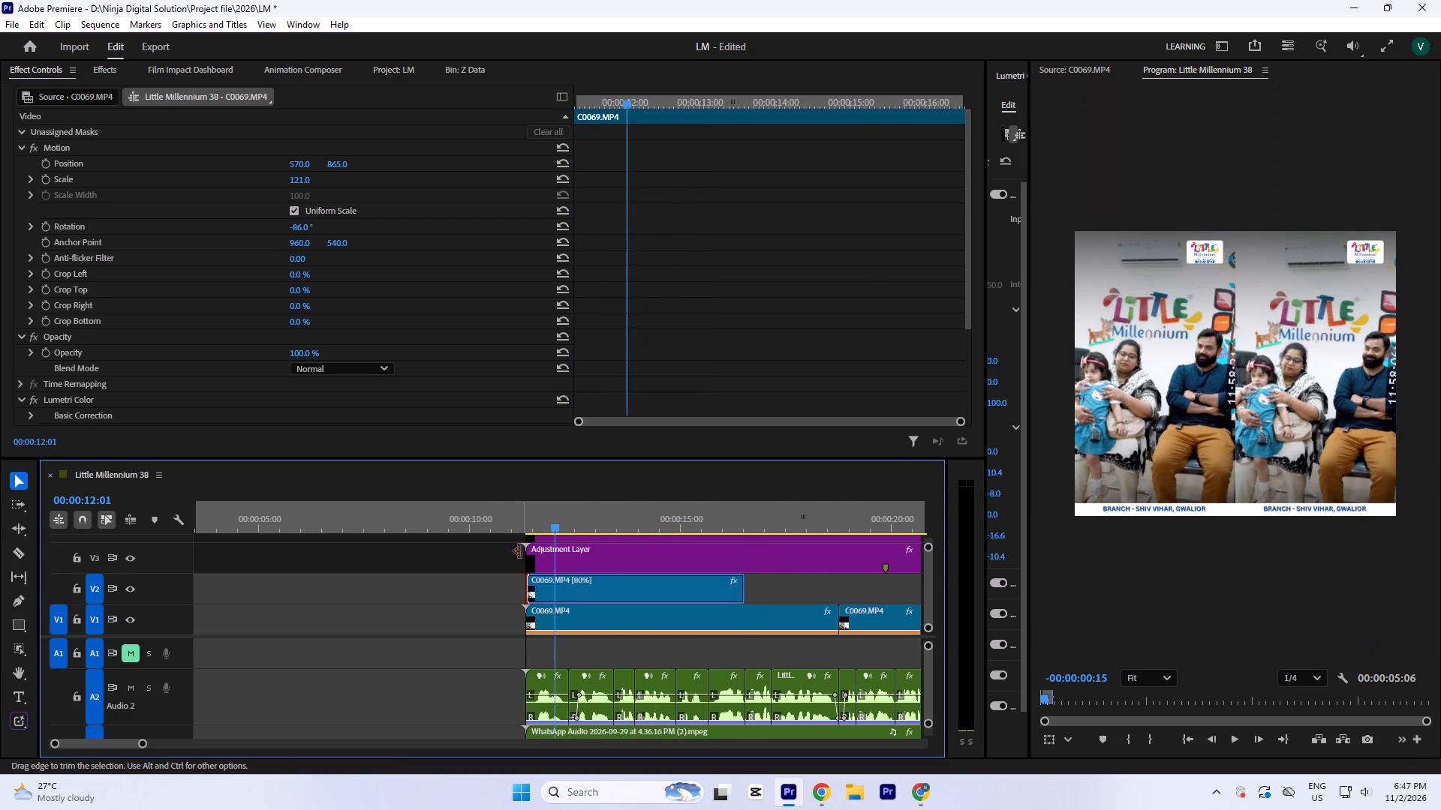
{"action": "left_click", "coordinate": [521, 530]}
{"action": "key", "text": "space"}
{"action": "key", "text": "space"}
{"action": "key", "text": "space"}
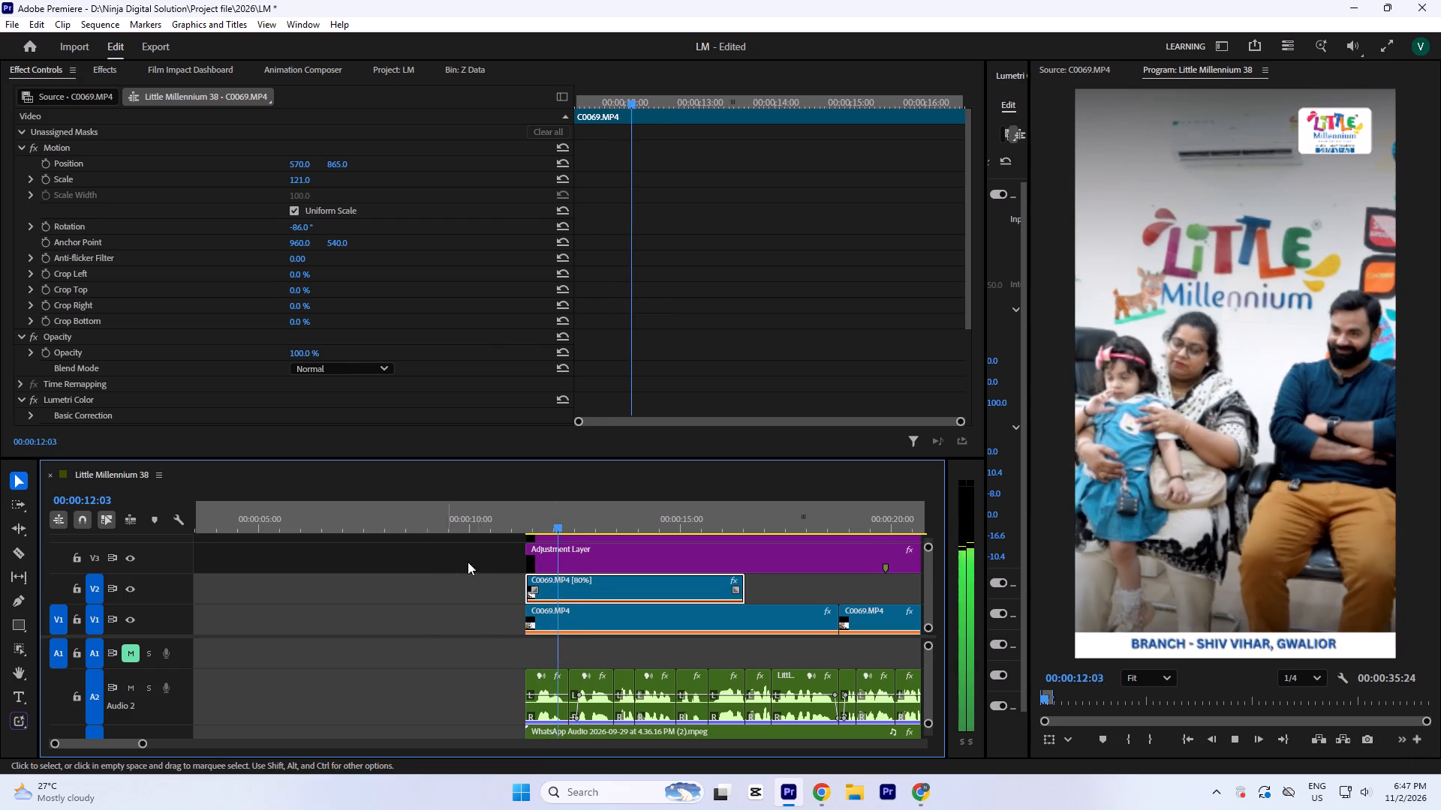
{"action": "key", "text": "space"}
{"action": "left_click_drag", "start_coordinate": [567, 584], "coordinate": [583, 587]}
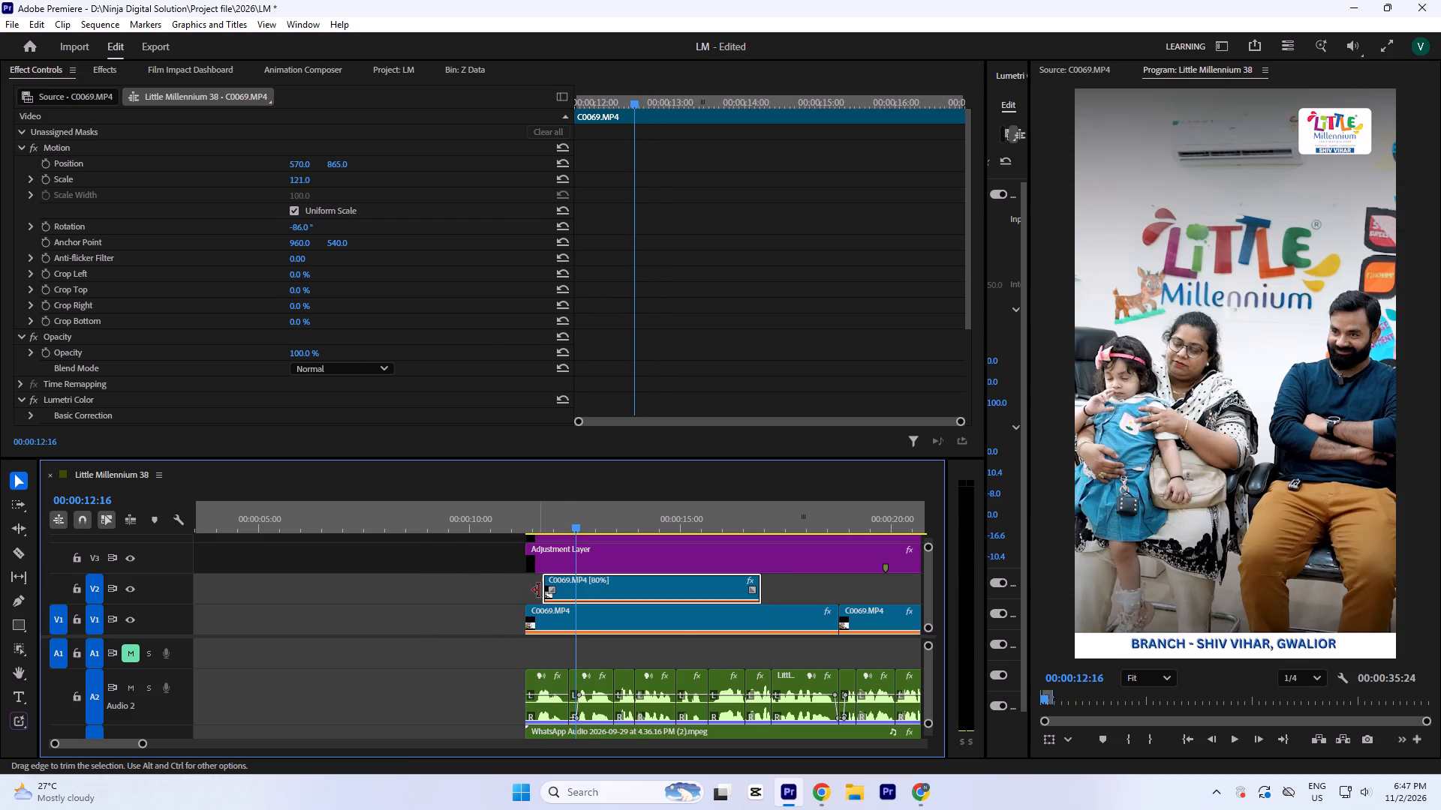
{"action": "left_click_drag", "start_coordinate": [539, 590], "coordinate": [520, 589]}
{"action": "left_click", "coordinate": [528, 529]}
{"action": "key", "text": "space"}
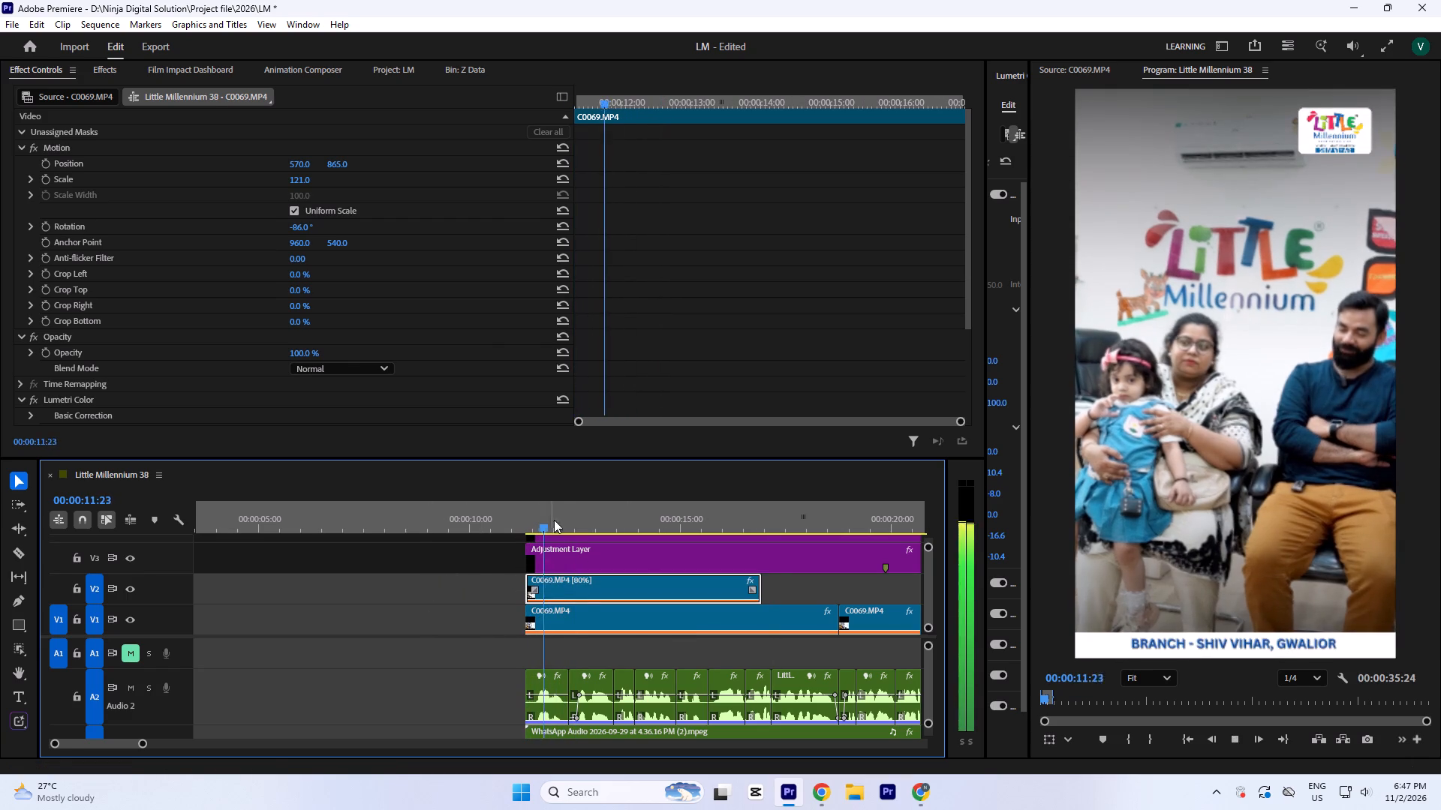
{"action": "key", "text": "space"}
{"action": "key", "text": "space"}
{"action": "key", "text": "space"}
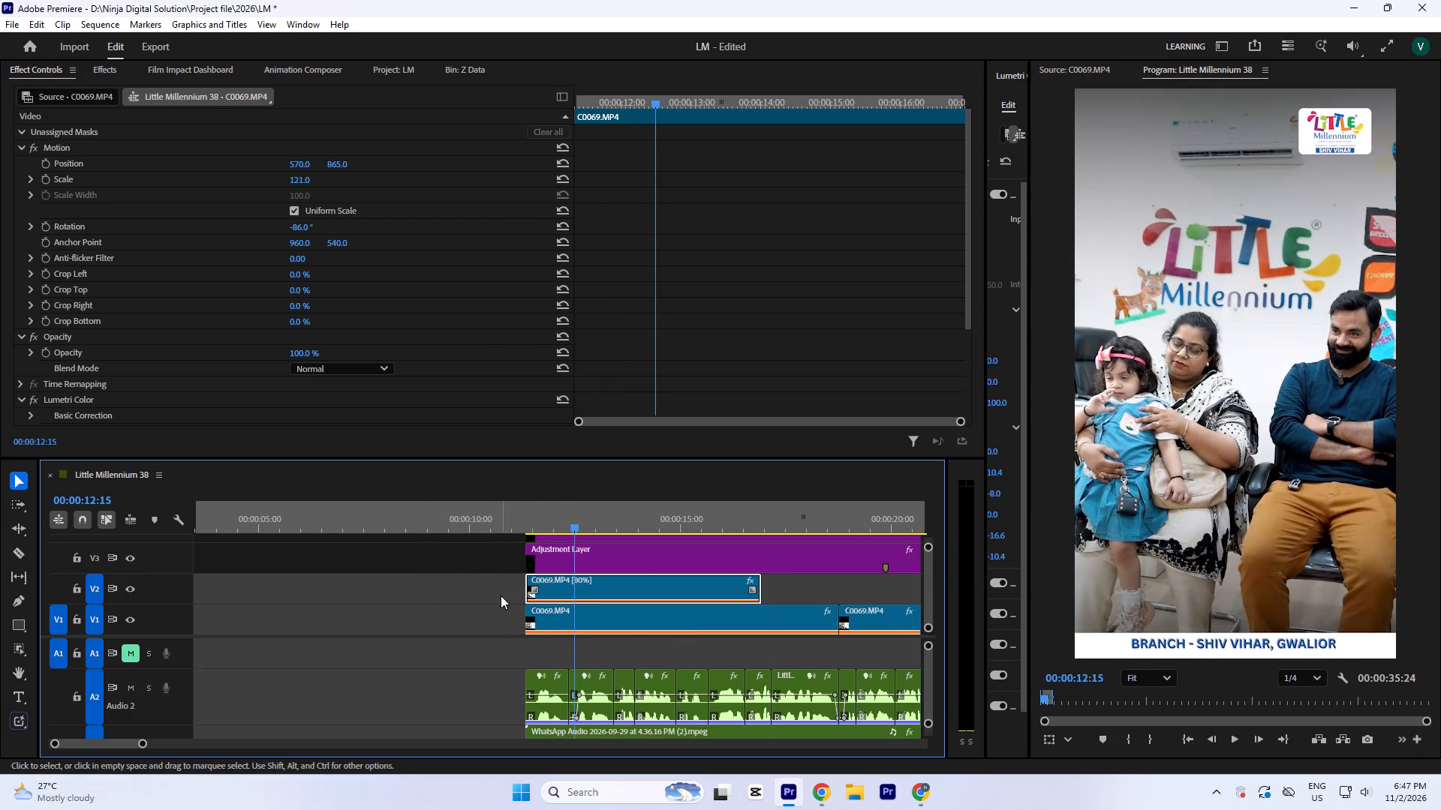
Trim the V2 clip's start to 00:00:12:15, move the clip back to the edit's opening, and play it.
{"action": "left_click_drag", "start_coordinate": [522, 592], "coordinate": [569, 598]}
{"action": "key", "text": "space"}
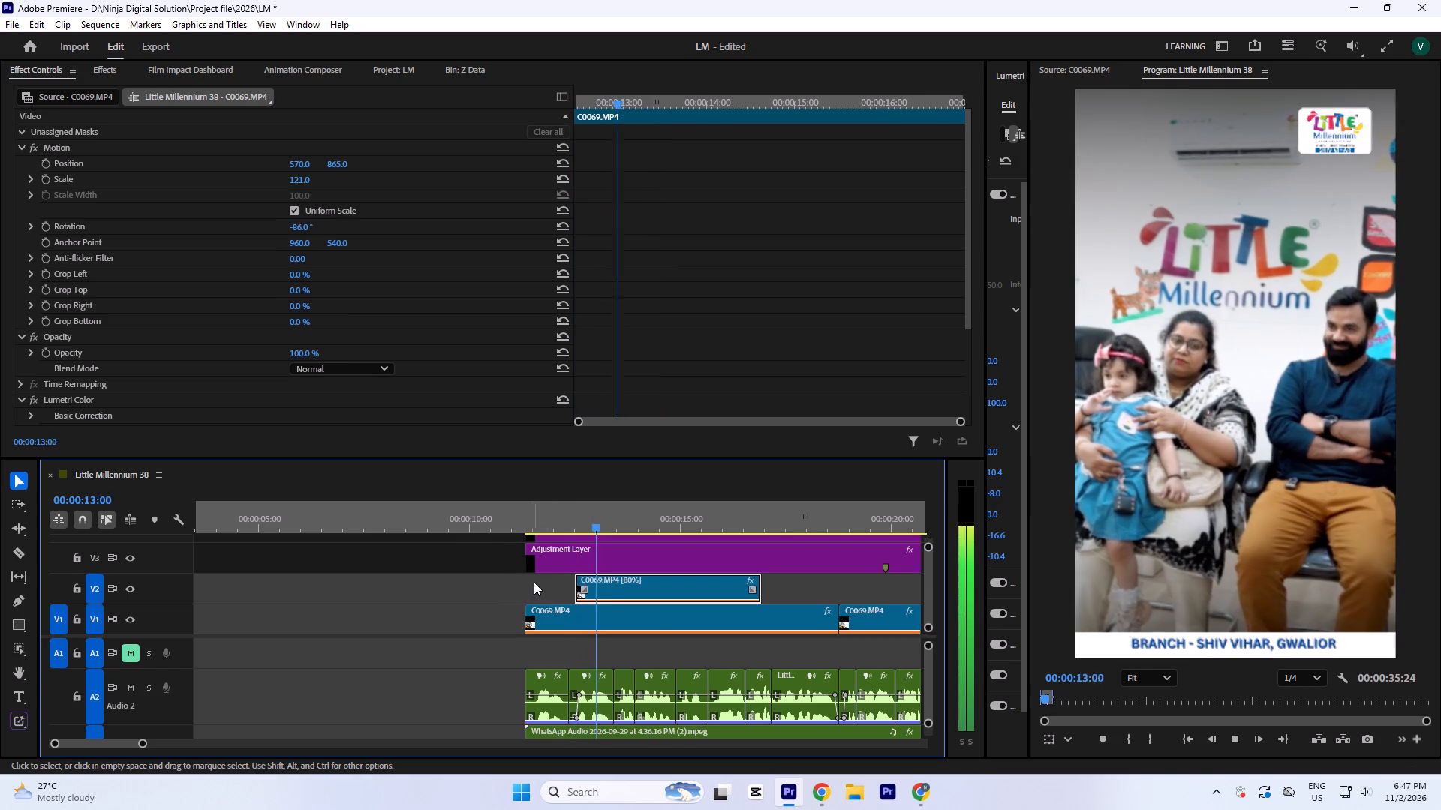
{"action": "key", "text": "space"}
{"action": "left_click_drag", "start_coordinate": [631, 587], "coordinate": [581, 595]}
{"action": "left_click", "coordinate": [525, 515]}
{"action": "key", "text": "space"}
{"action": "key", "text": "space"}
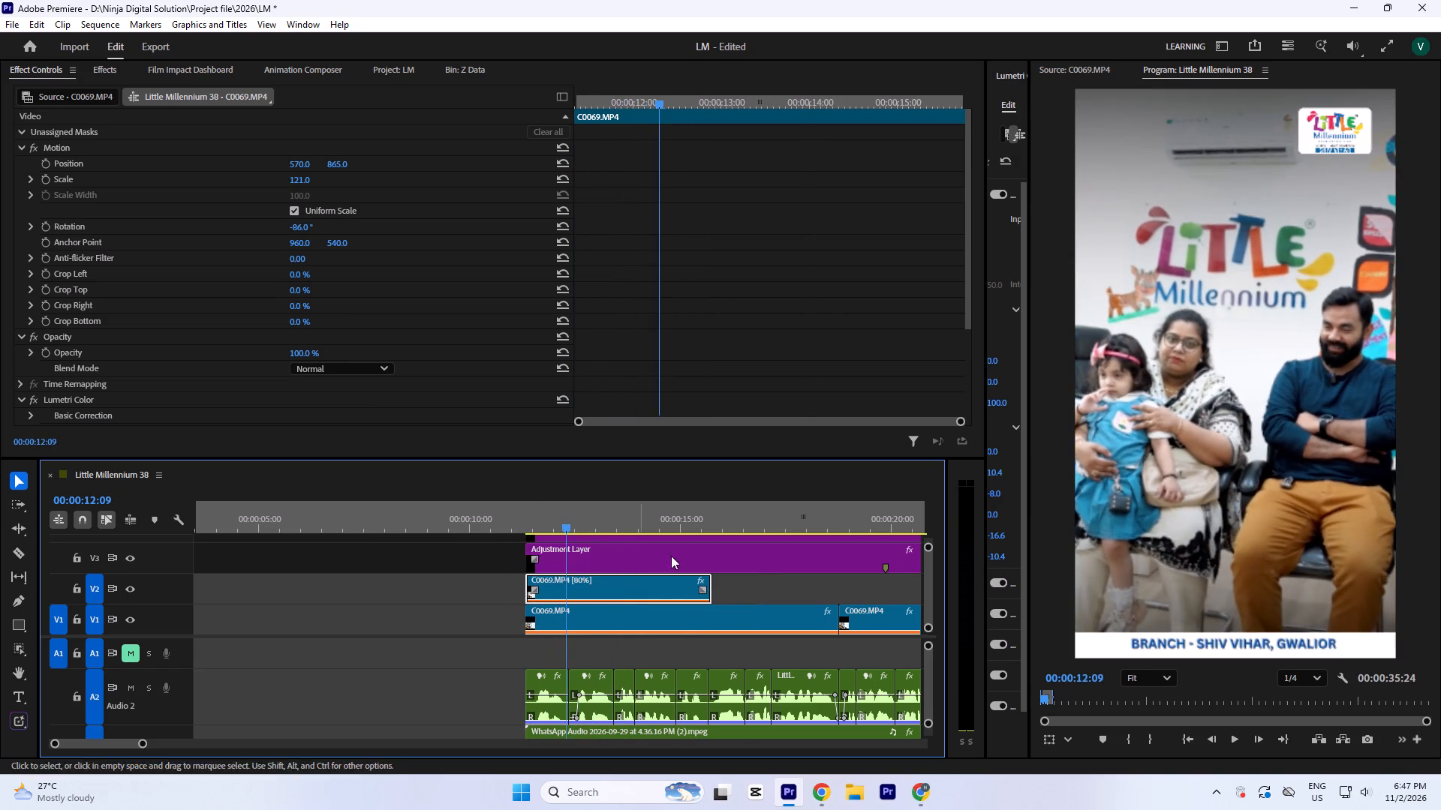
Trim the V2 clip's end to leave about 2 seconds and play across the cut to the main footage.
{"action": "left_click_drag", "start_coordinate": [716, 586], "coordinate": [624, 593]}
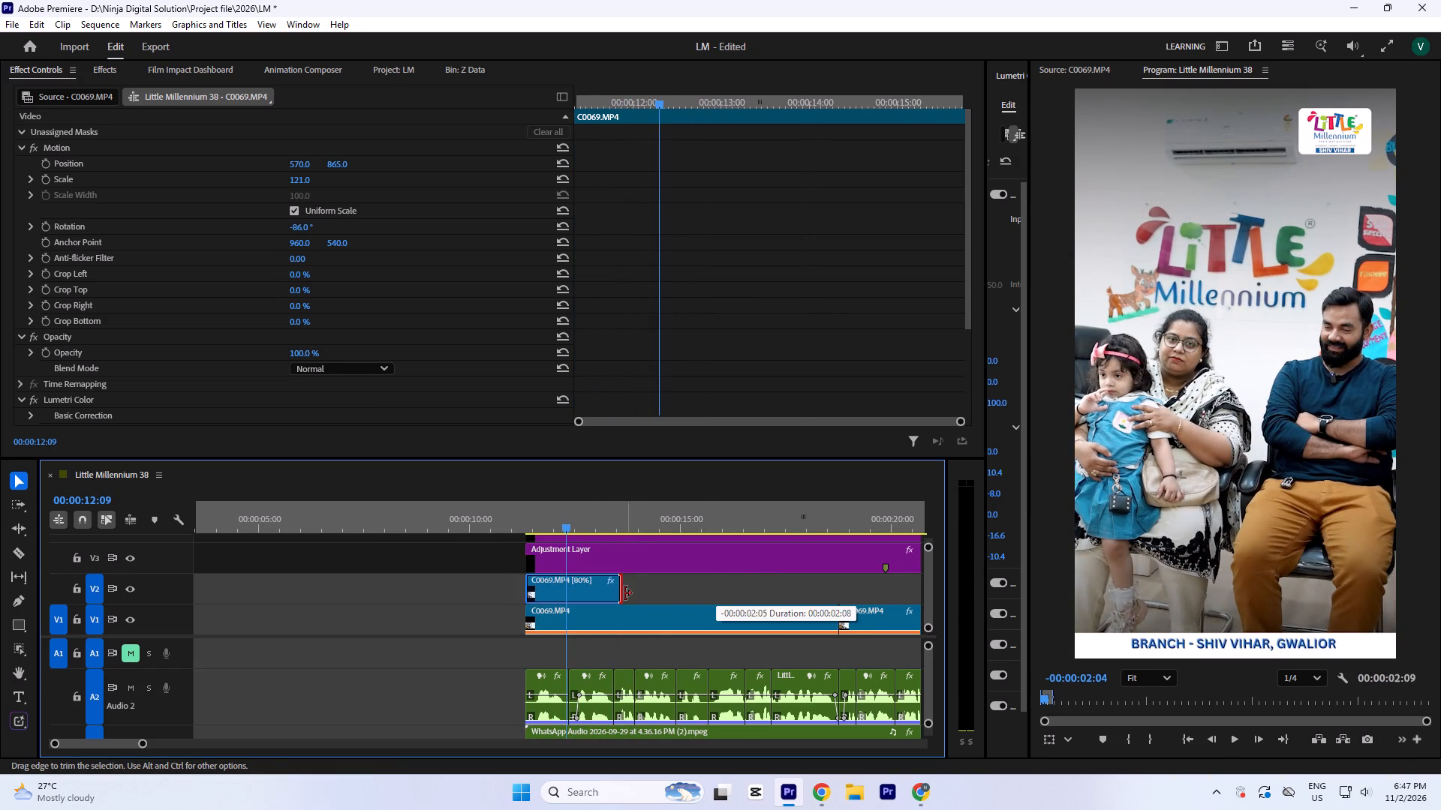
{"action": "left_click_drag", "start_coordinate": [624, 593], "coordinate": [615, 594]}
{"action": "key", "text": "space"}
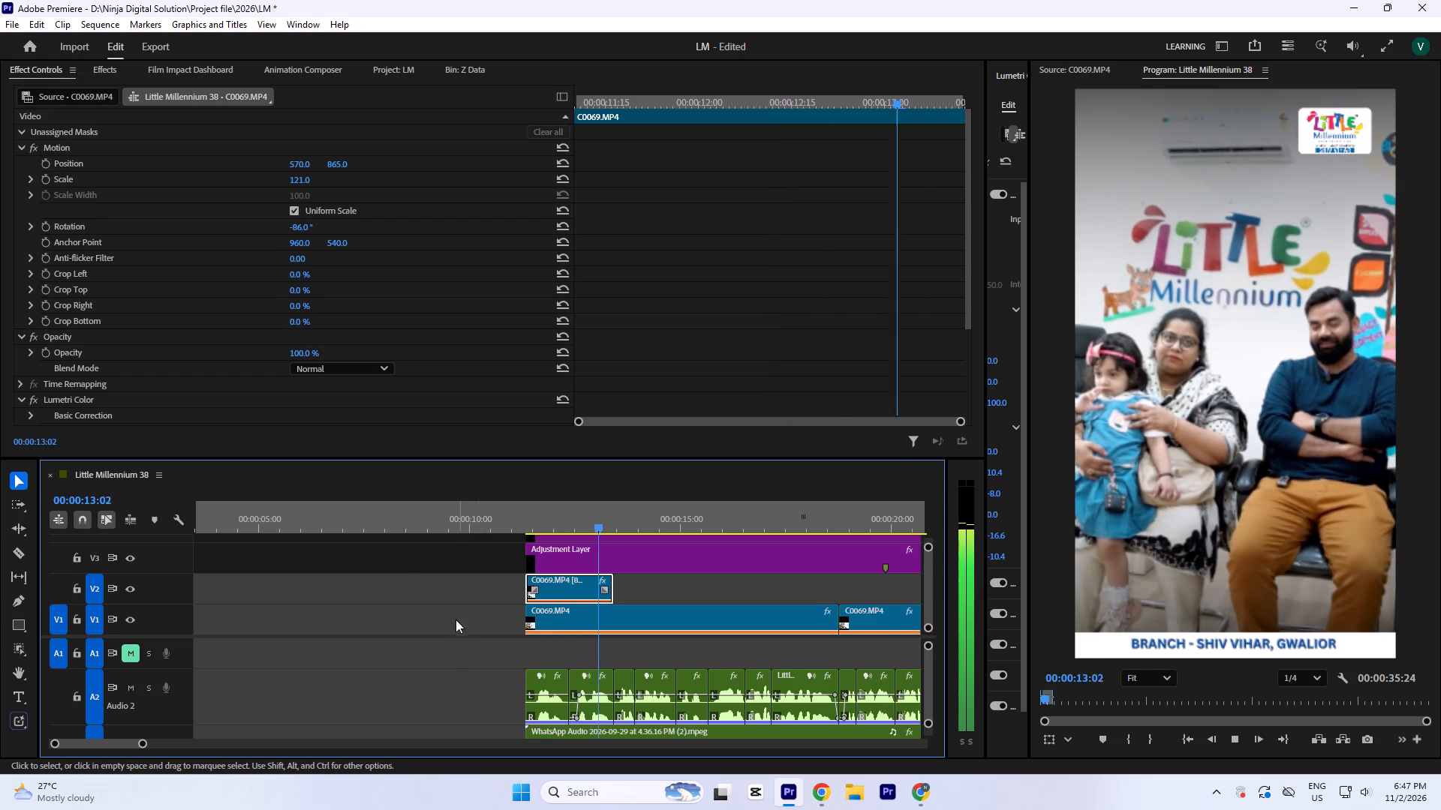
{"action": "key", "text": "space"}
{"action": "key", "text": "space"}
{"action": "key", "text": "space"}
Delete the short C0069.MP4 clip from V2.
{"action": "left_click", "coordinate": [567, 584]}
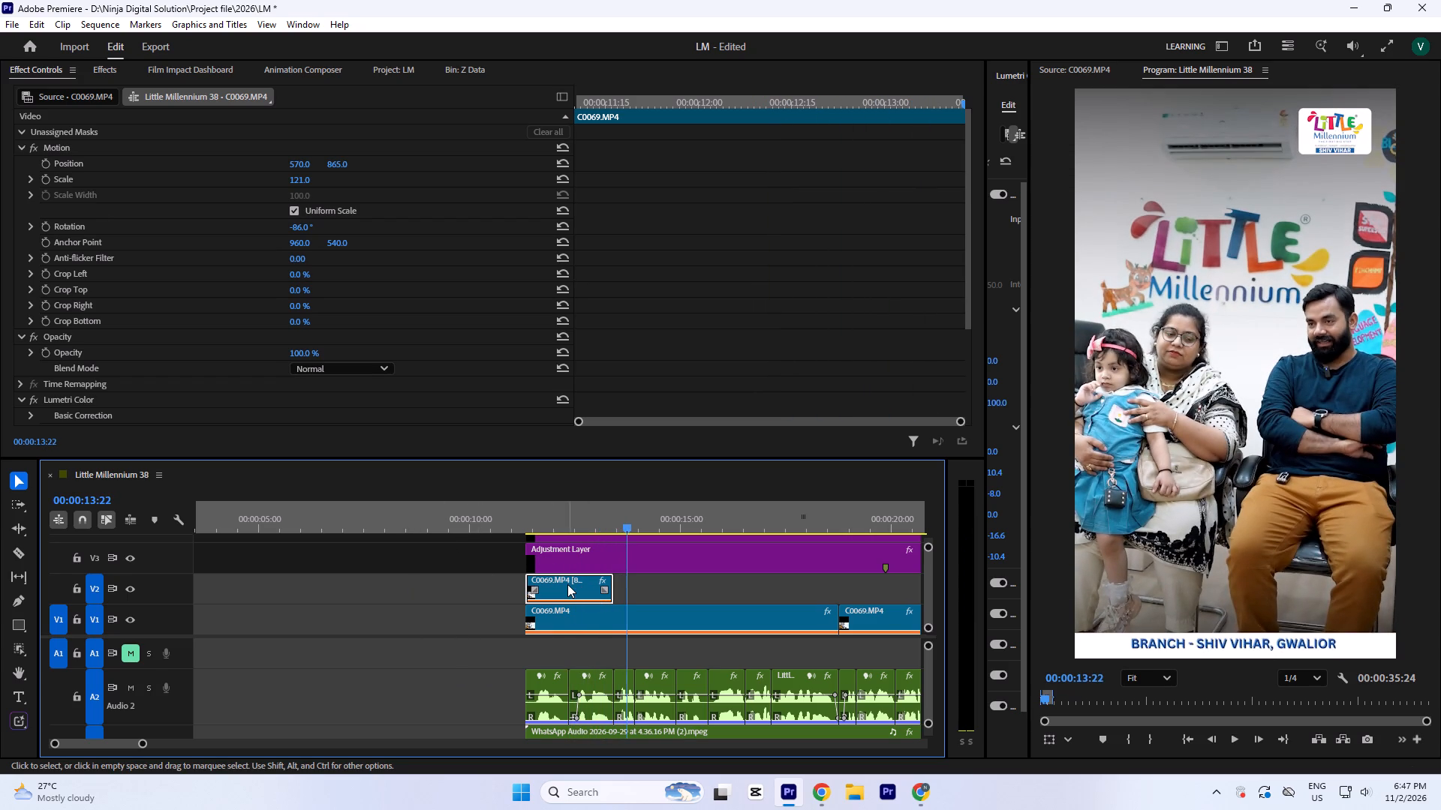
{"action": "key", "text": "Delete"}
Find a better moment in the full C0069.MP4 clip, unlink its audio, and split the video at 00:02:12:23.
{"action": "left_click", "coordinate": [573, 500]}
{"action": "key", "text": "minus"}
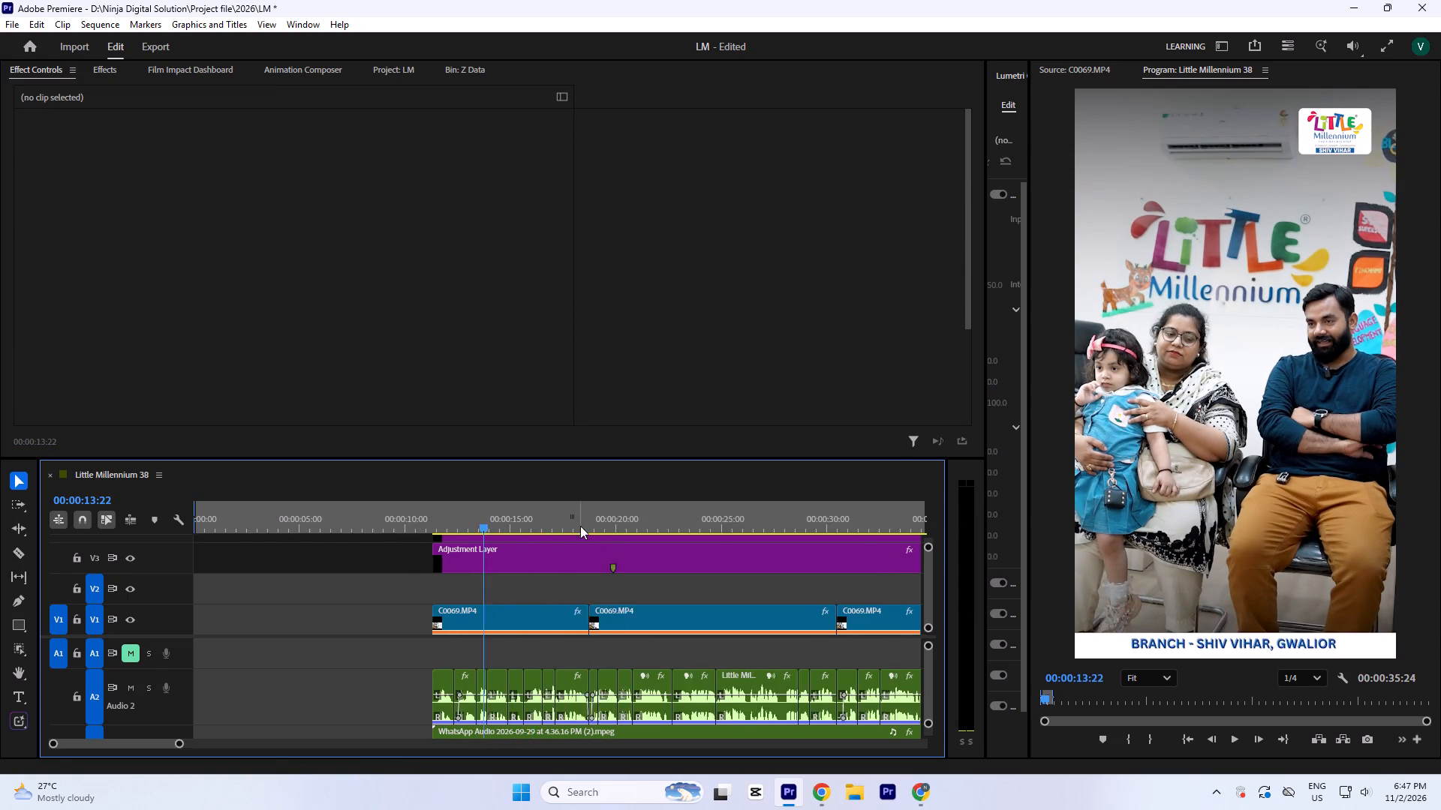
{"action": "key", "text": "minus"}
{"action": "key", "text": "minus"}
{"action": "key", "text": "minus"}
{"action": "left_click_drag", "start_coordinate": [543, 514], "coordinate": [534, 574]}
{"action": "type", "text": "=="}
{"action": "key", "text": "space"}
{"action": "key", "text": "equal"}
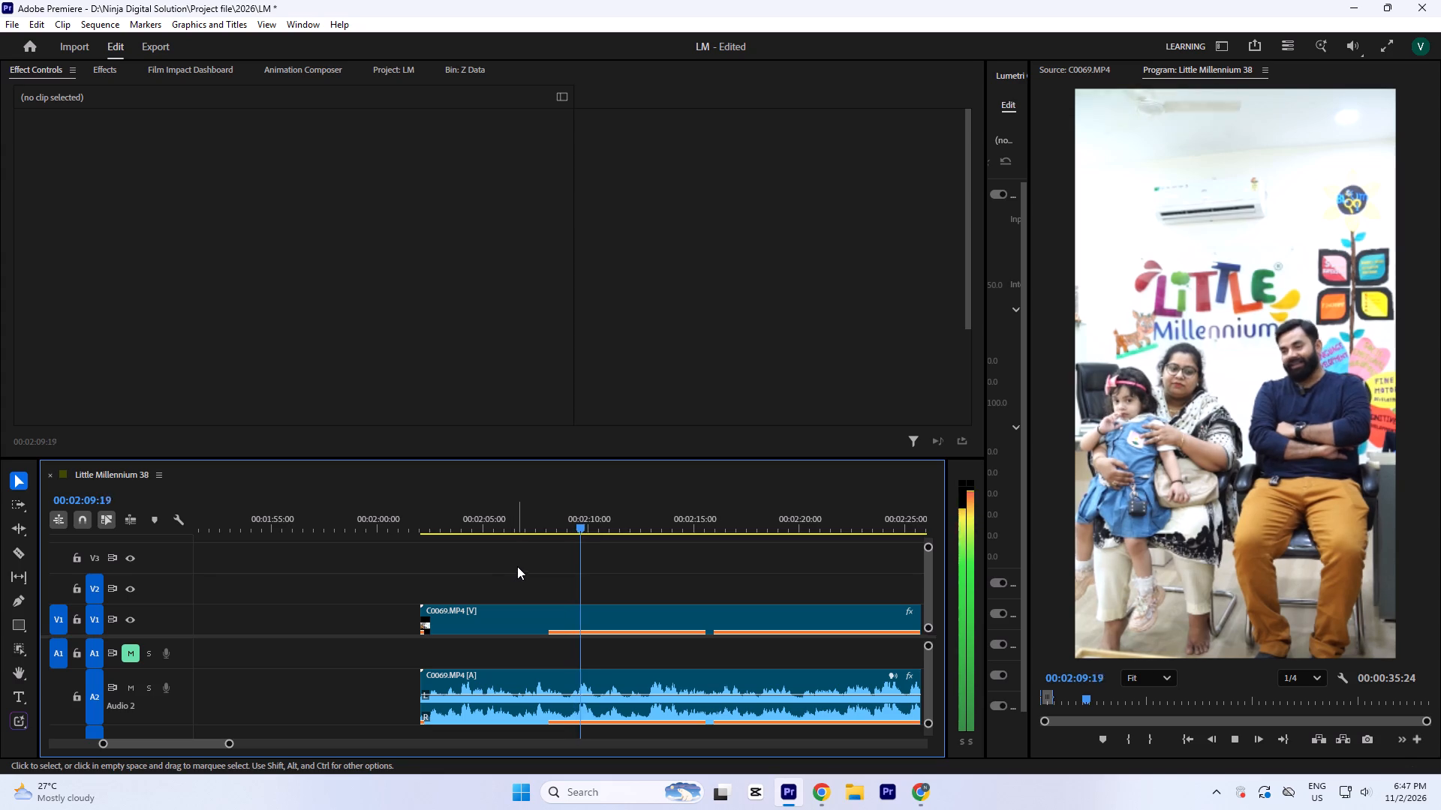
{"action": "key", "text": "minus"}
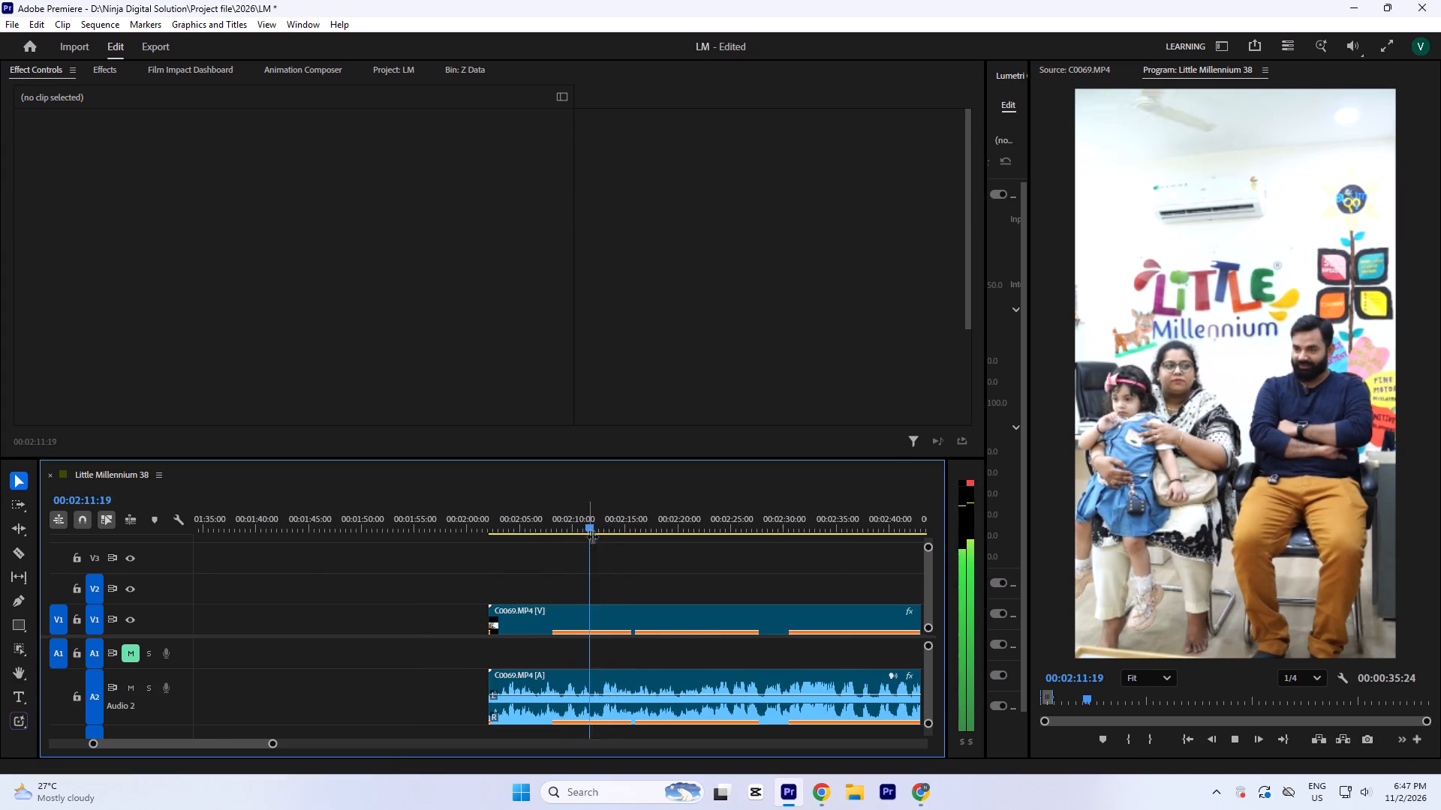
{"action": "key", "text": "equal"}
{"action": "left_click_drag", "start_coordinate": [578, 535], "coordinate": [567, 558]}
{"action": "left_click_drag", "start_coordinate": [579, 526], "coordinate": [576, 549]}
{"action": "left_click", "coordinate": [589, 615]}
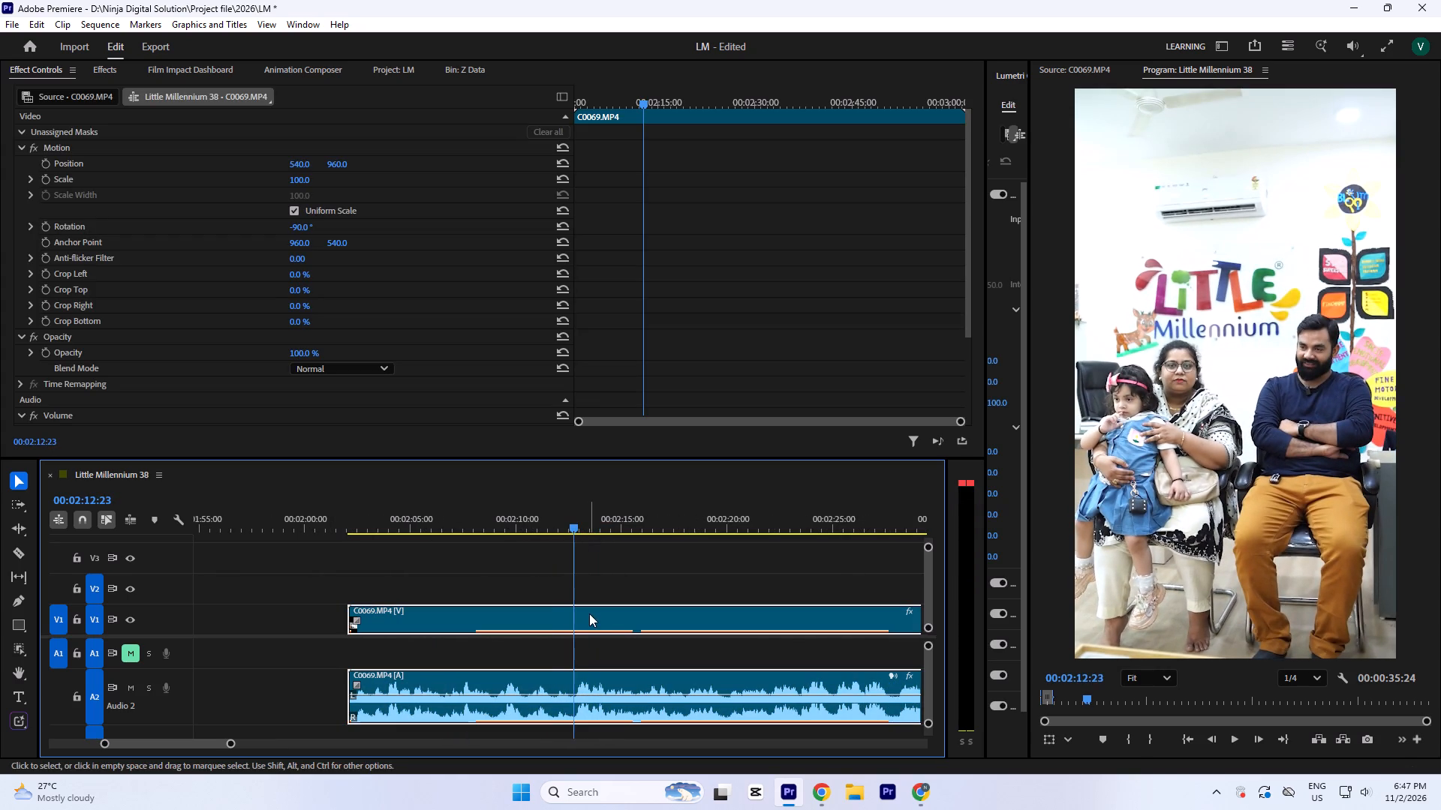
{"action": "key", "text": "ctrl+l"}
{"action": "type", "text": "k"}
Play on from the first cut and split the full C0069.MP4 video again at 00:02:16:18.
{"action": "key", "text": "space"}
{"action": "key", "text": "minus"}
{"action": "key", "text": "equal"}
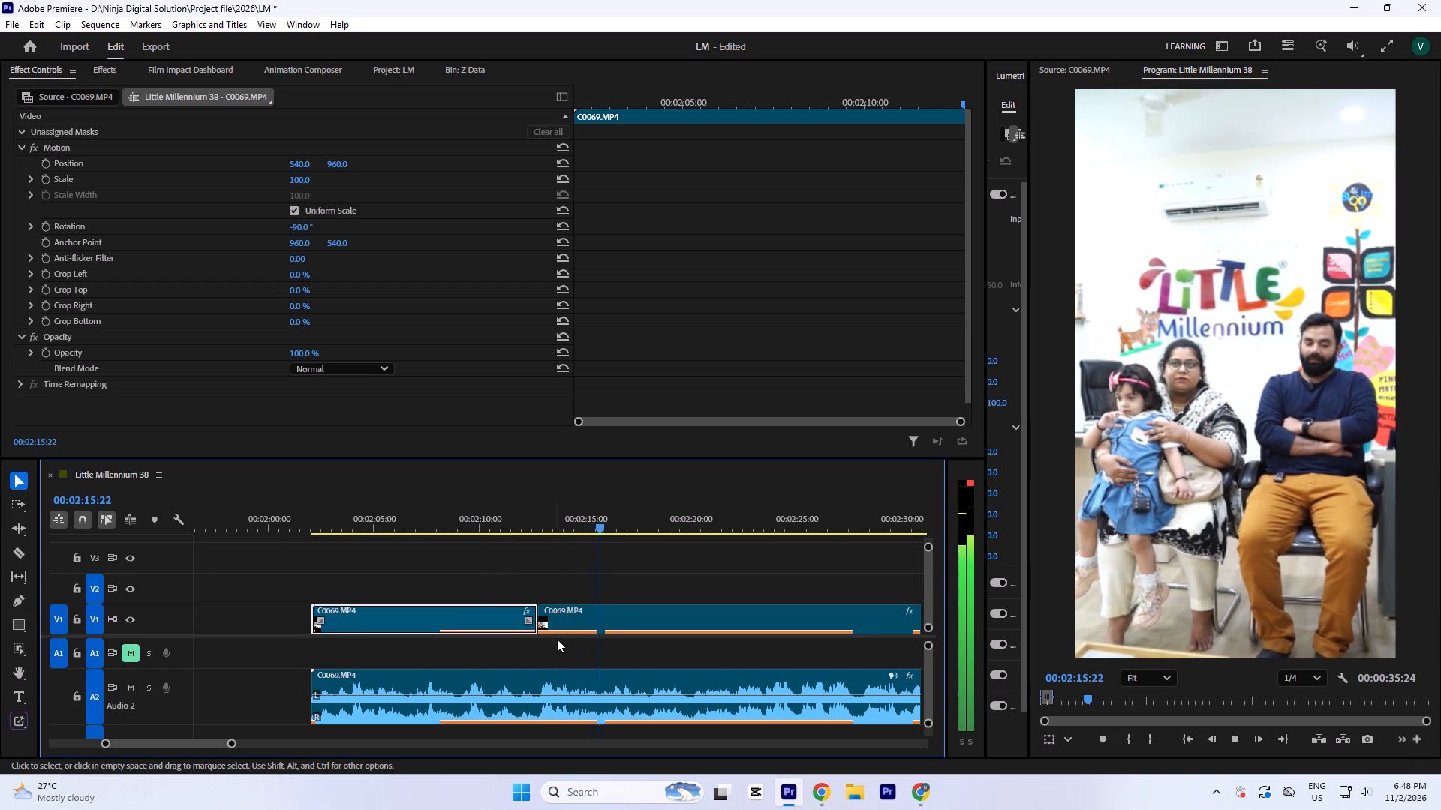
{"action": "key", "text": "space"}
{"action": "left_click", "coordinate": [582, 620]}
{"action": "key", "text": "k"}
Move the cut-out C0069.MP4 segment onto V2, aligning its start with the main edit's opening at about 00:00:11:10.
{"action": "left_click_drag", "start_coordinate": [582, 620], "coordinate": [228, 595]}
{"action": "key", "text": "minus"}
{"action": "key", "text": "minus"}
{"action": "key", "text": "minus"}
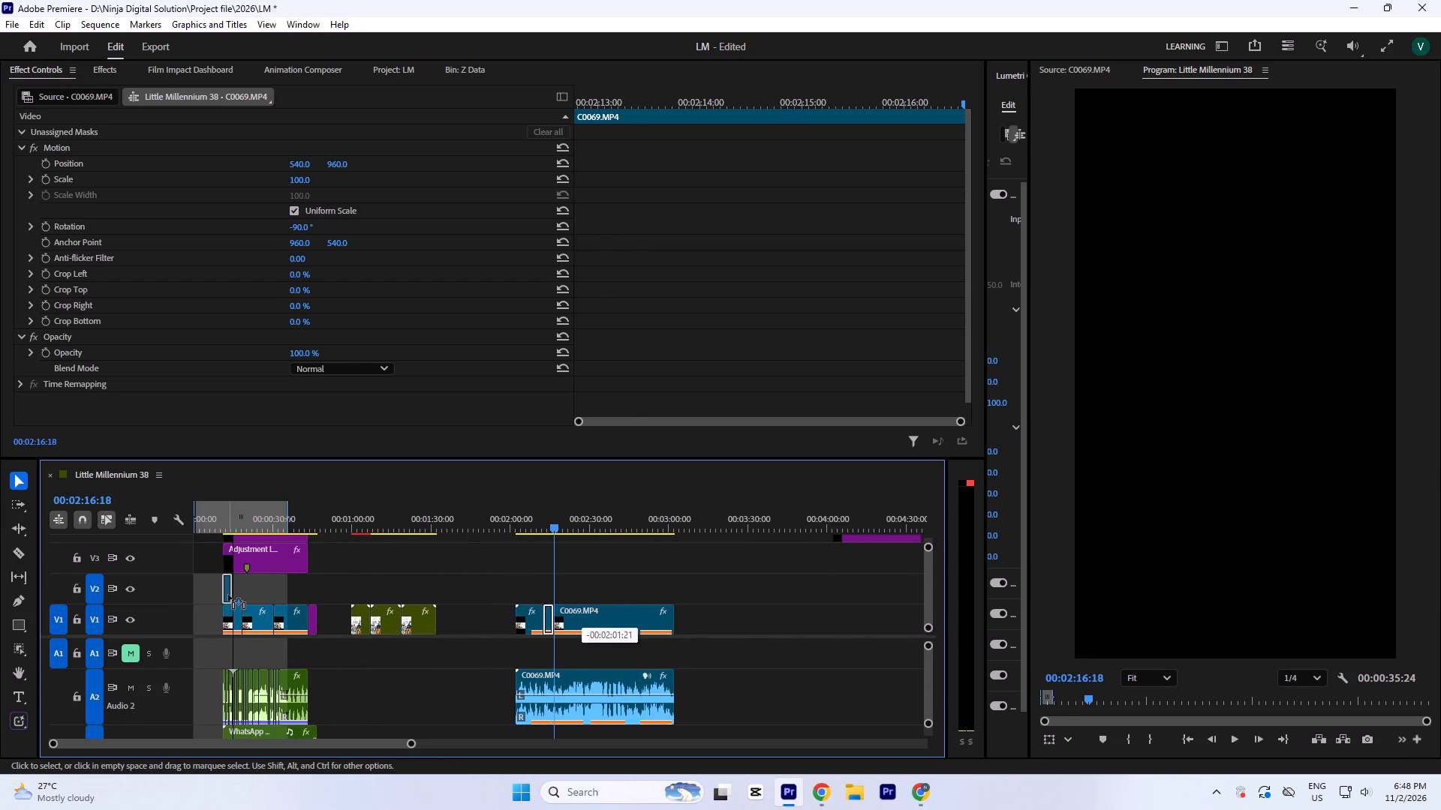
{"action": "left_click_drag", "start_coordinate": [228, 595], "coordinate": [228, 592]}
{"action": "left_click", "coordinate": [226, 515]}
{"action": "key", "text": "equal"}
{"action": "key", "text": "equal"}
{"action": "key", "text": "equal"}
{"action": "key", "text": "space"}
{"action": "key", "text": "equal"}
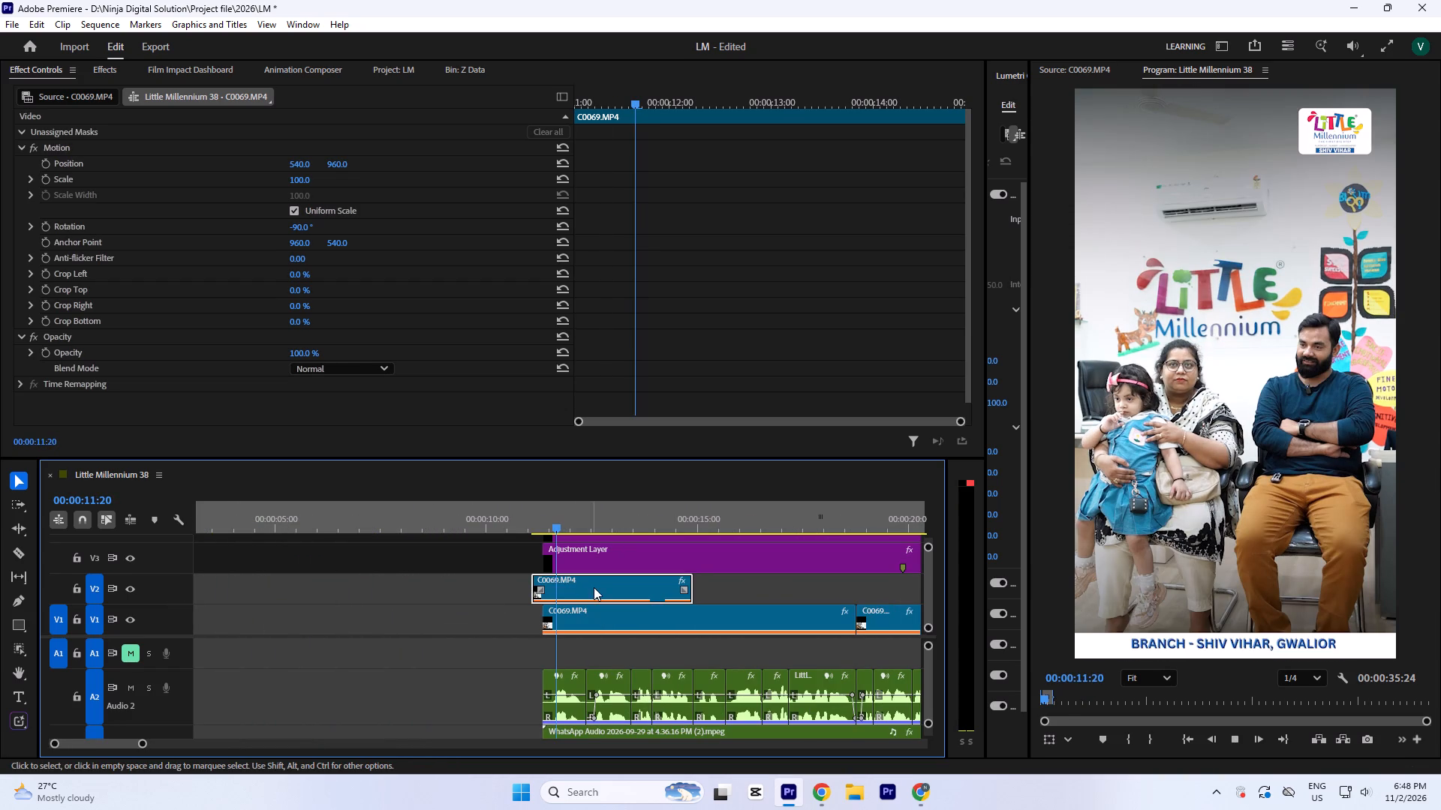
{"action": "left_click_drag", "start_coordinate": [594, 587], "coordinate": [612, 589]}
{"action": "key", "text": "space"}
{"action": "left_click", "coordinate": [542, 517]}
{"action": "key", "text": "space"}
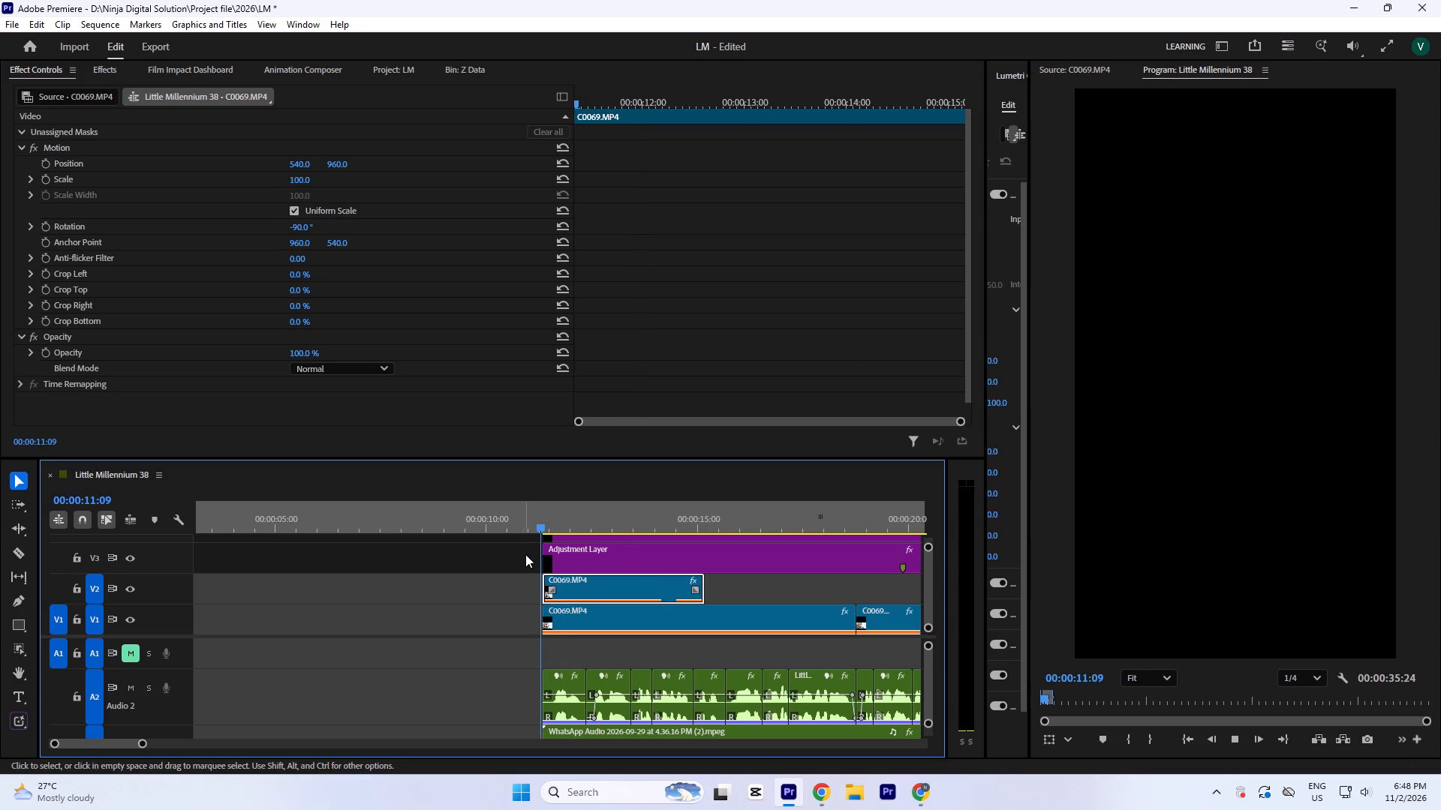
Set the new V2 clip's speed to 80% and play it.
{"action": "key", "text": "ctrl+r"}
{"action": "key", "text": "8"}
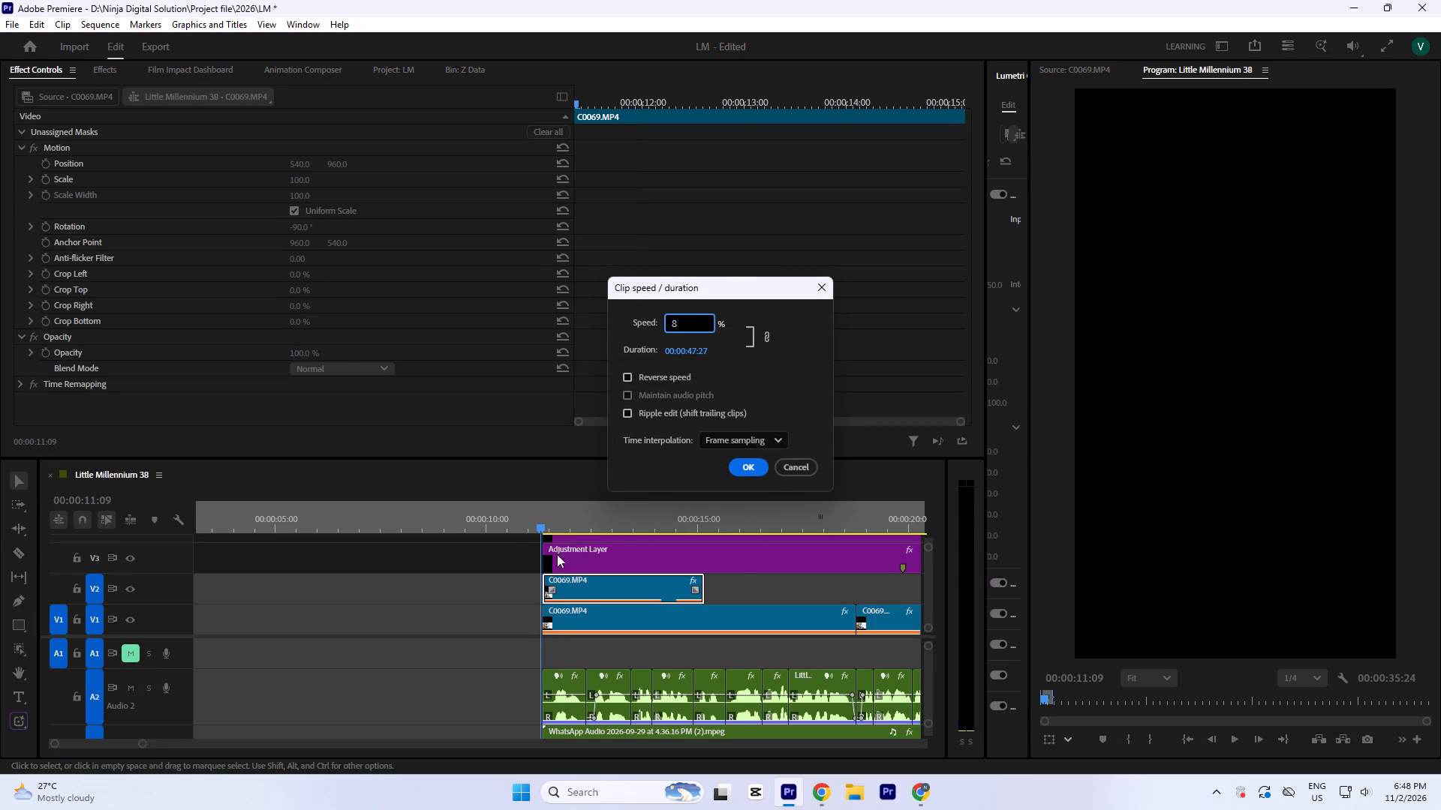
{"action": "key", "text": "0"}
{"action": "key", "text": "Return"}
{"action": "key", "text": "space"}
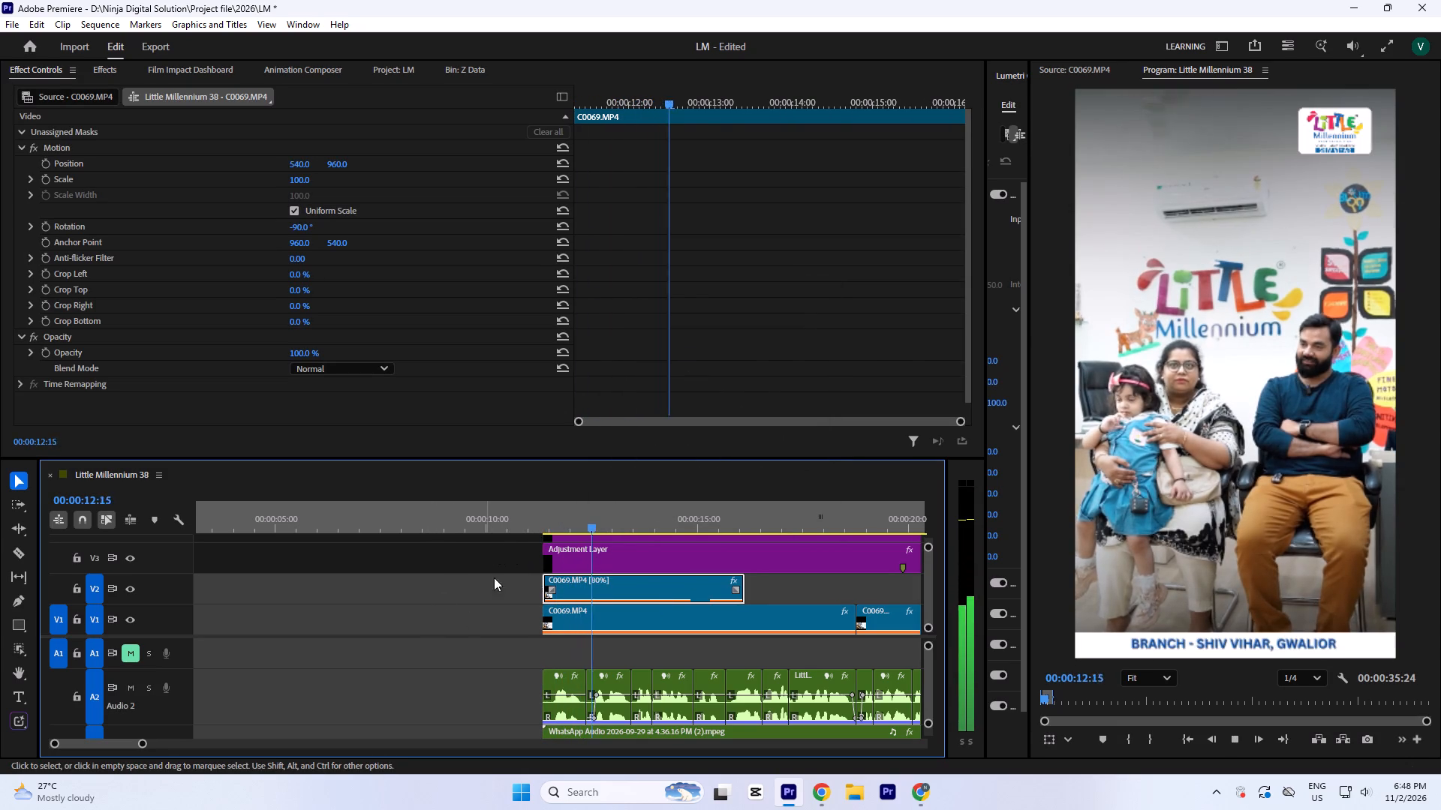
{"action": "key", "text": "space"}
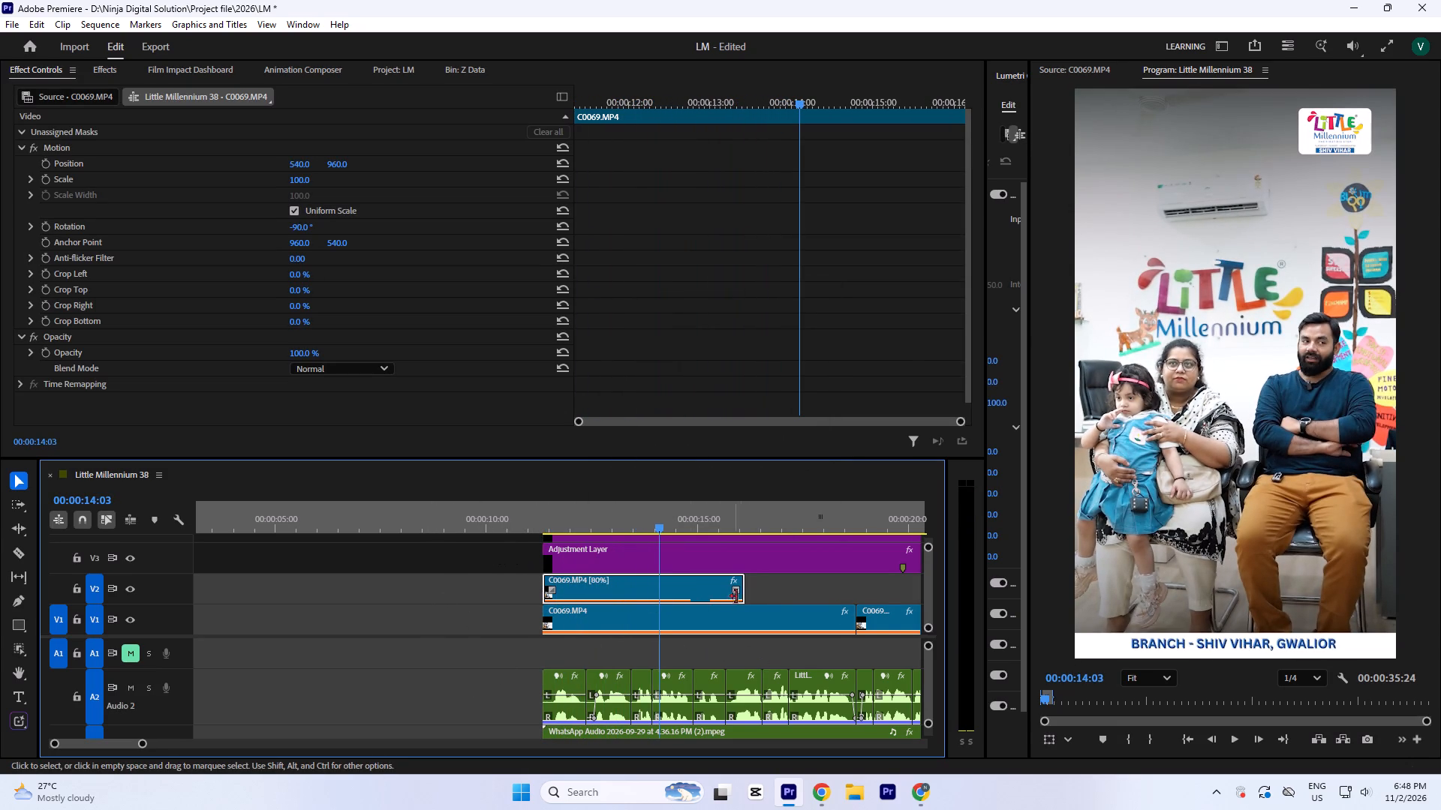
Trim the new V2 clip's end to leave about 2 seconds and play the opening through the cut.
{"action": "left_click_drag", "start_coordinate": [748, 589], "coordinate": [636, 583]}
{"action": "left_click", "coordinate": [553, 512]}
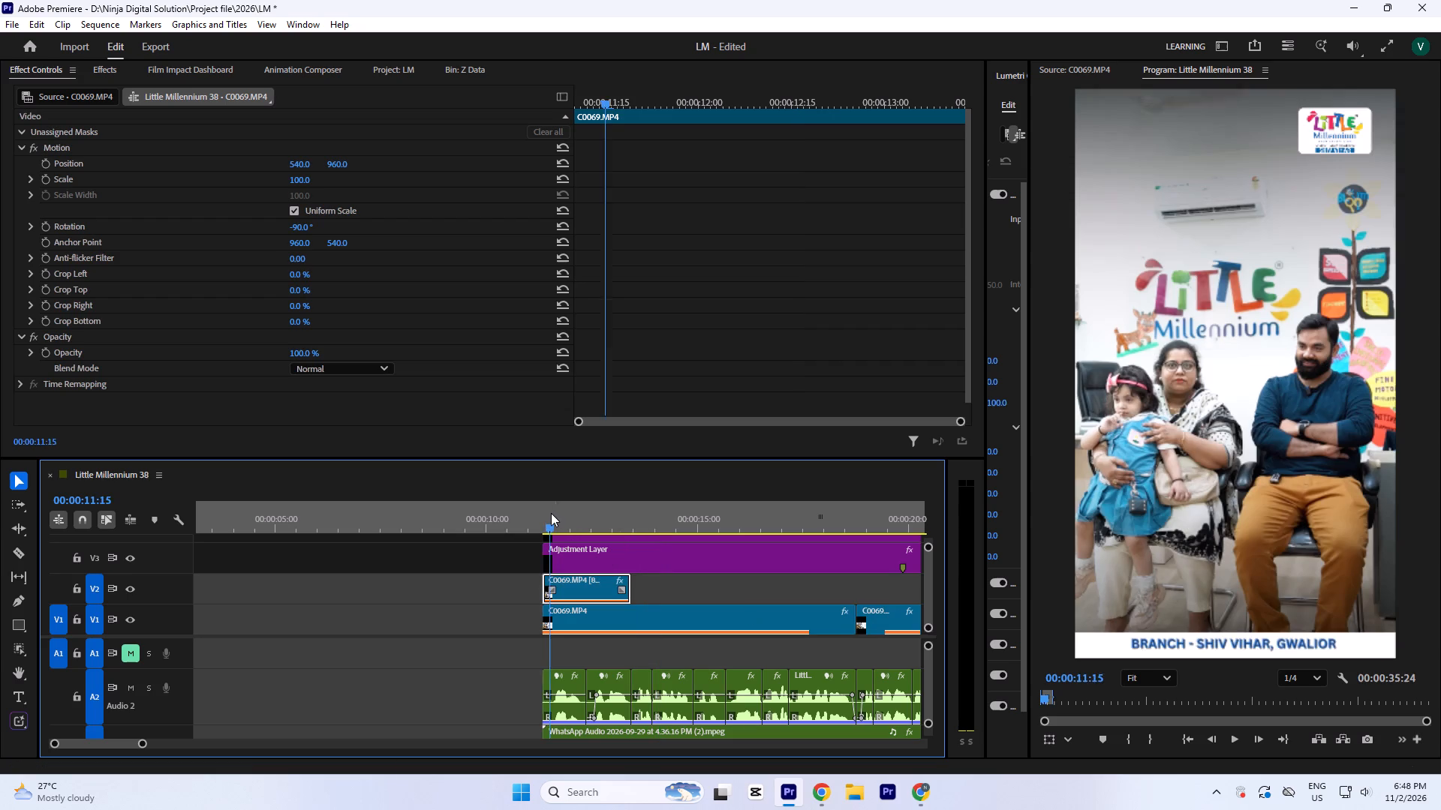
{"action": "double_click", "coordinate": [548, 520]}
{"action": "key", "text": "space"}
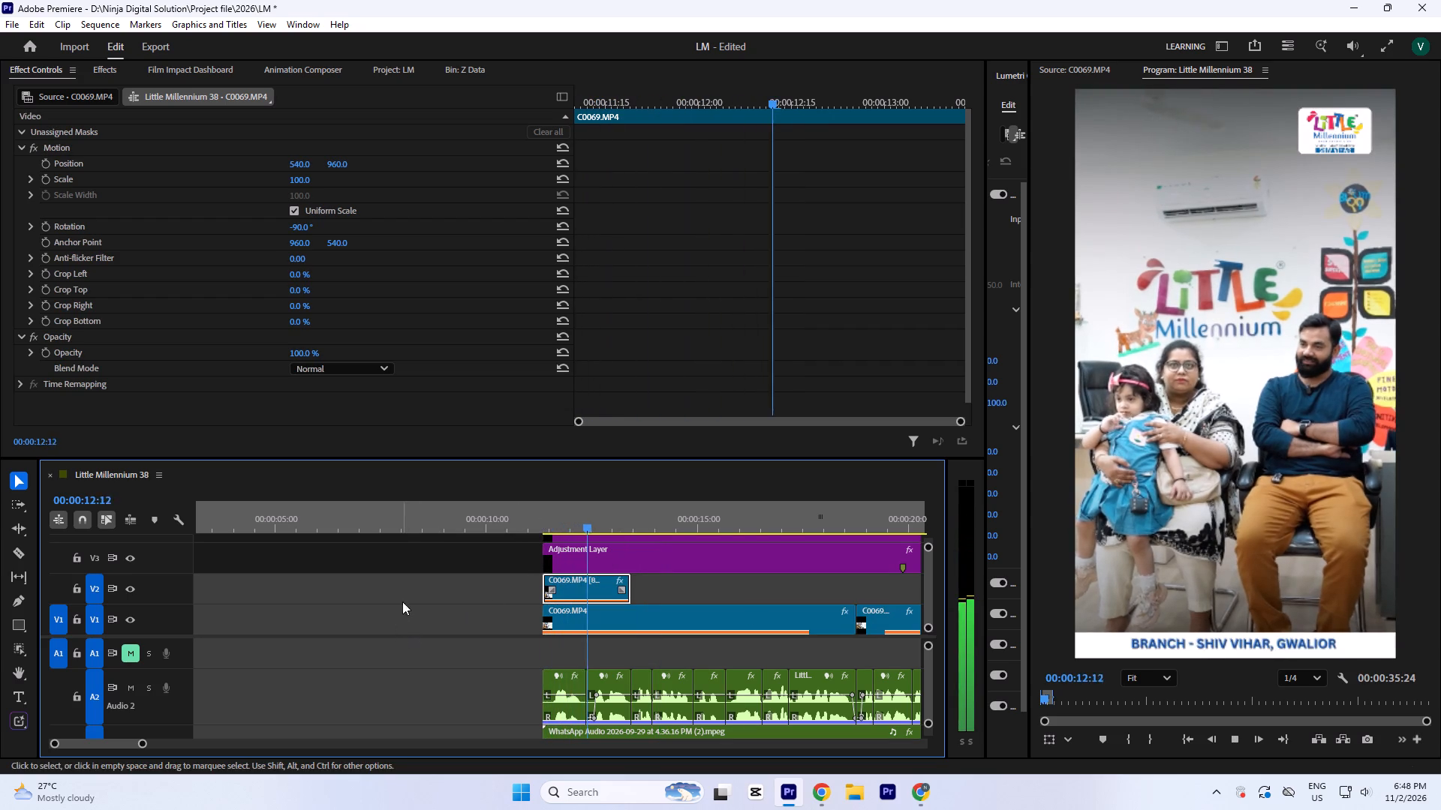
{"action": "key", "text": "space"}
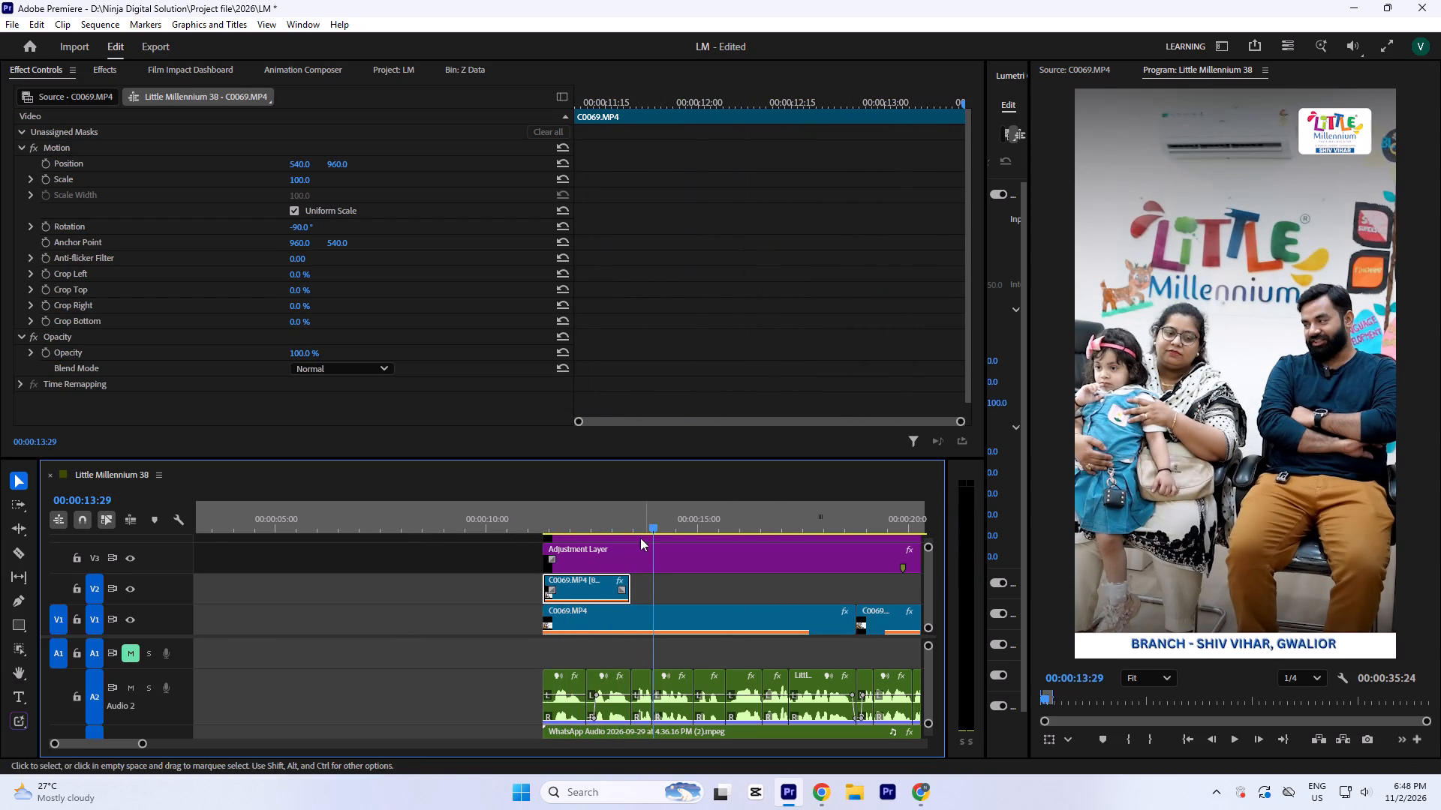
Inspect the V2 clip's end against the audio cut at about 00:00:13:13, and replay the opening from its start.
{"action": "left_click_drag", "start_coordinate": [625, 511], "coordinate": [634, 520]}
{"action": "key", "text": "equal"}
{"action": "key", "text": "equal"}
{"action": "key", "text": "equal"}
{"action": "key", "text": "equal"}
{"action": "key", "text": "equal"}
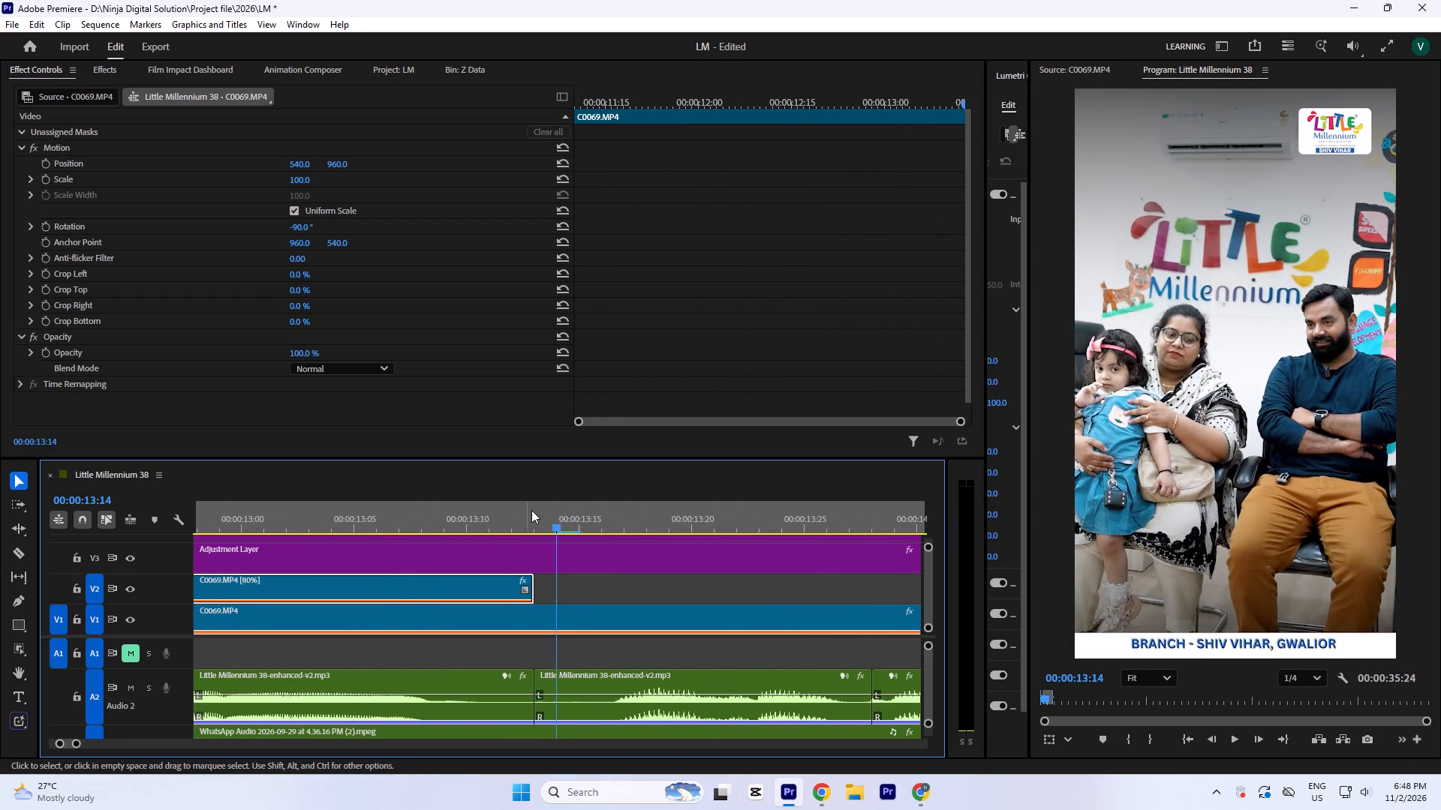
{"action": "left_click", "coordinate": [531, 508]}
{"action": "key", "text": "minus"}
{"action": "key", "text": "minus"}
{"action": "key", "text": "minus"}
{"action": "left_click", "coordinate": [375, 516]}
{"action": "key", "text": "space"}
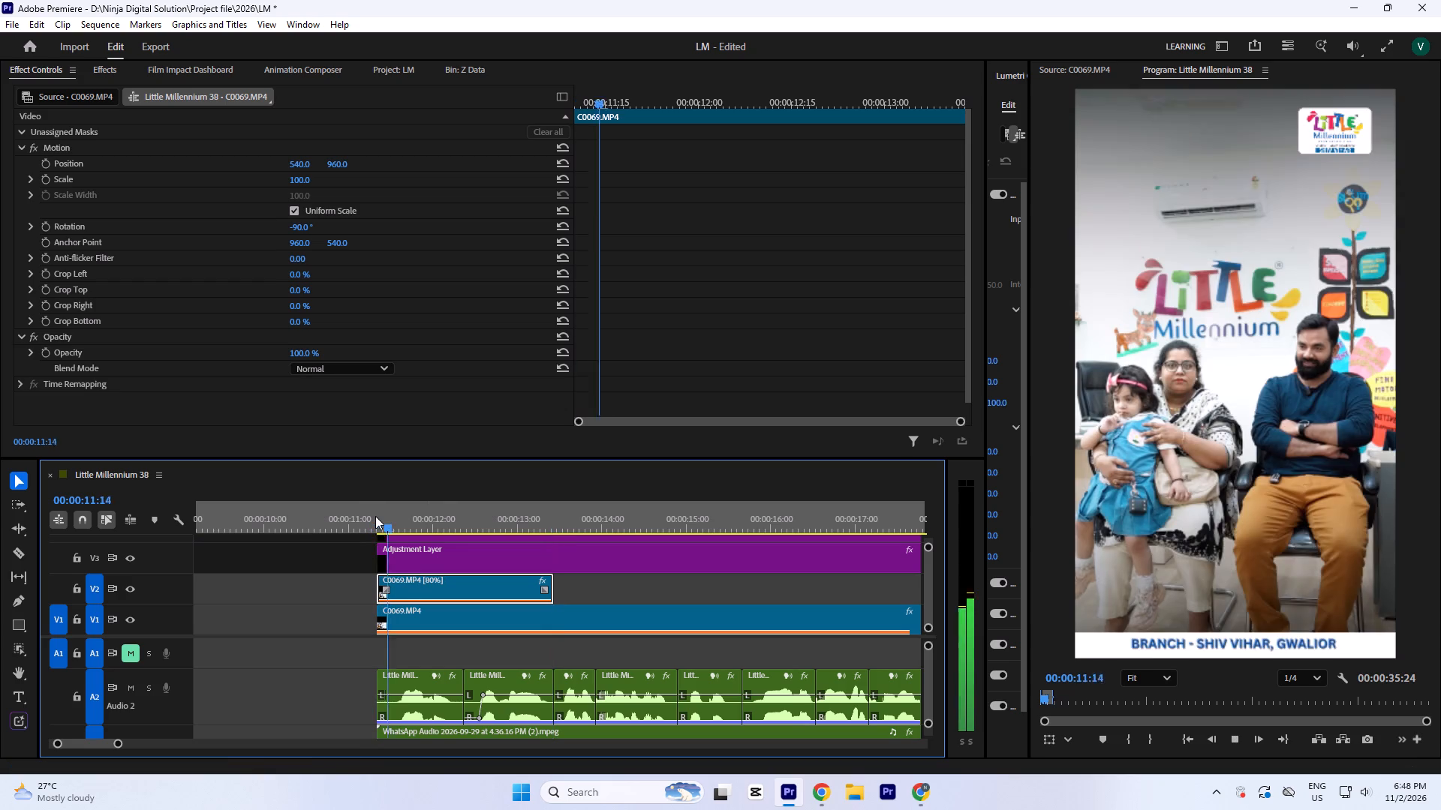
{"action": "key", "text": "space"}
{"action": "key", "text": "space"}
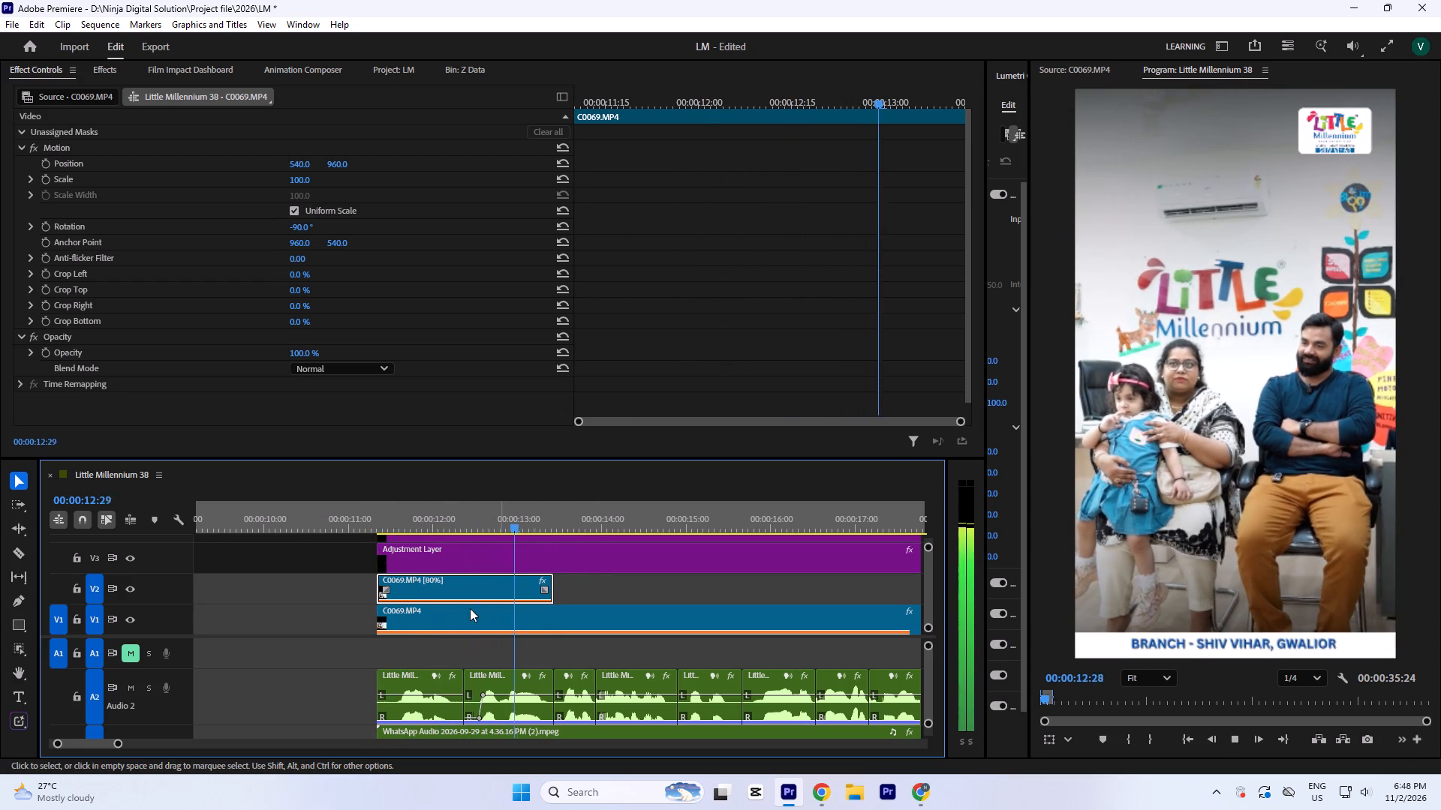
Compare the framing of the V2 clip with the main footage frame by frame around the cut at 00:00:13:13.
{"action": "key", "text": "space"}
{"action": "left_click", "coordinate": [552, 512]}
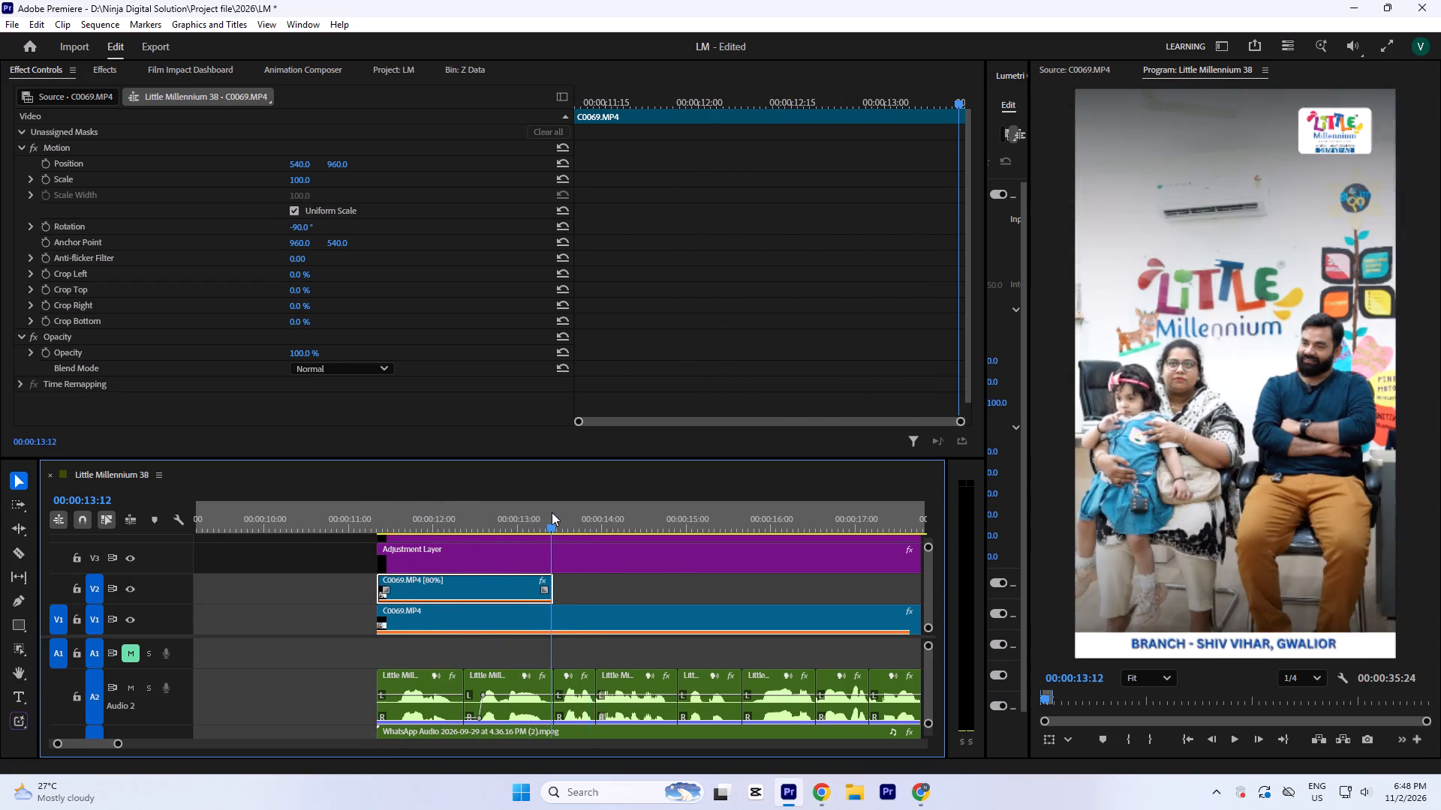
{"action": "key", "text": "equal"}
{"action": "key", "text": "equal"}
{"action": "key", "text": "equal"}
{"action": "left_click_drag", "start_coordinate": [570, 514], "coordinate": [594, 526]}
{"action": "key", "text": "equal"}
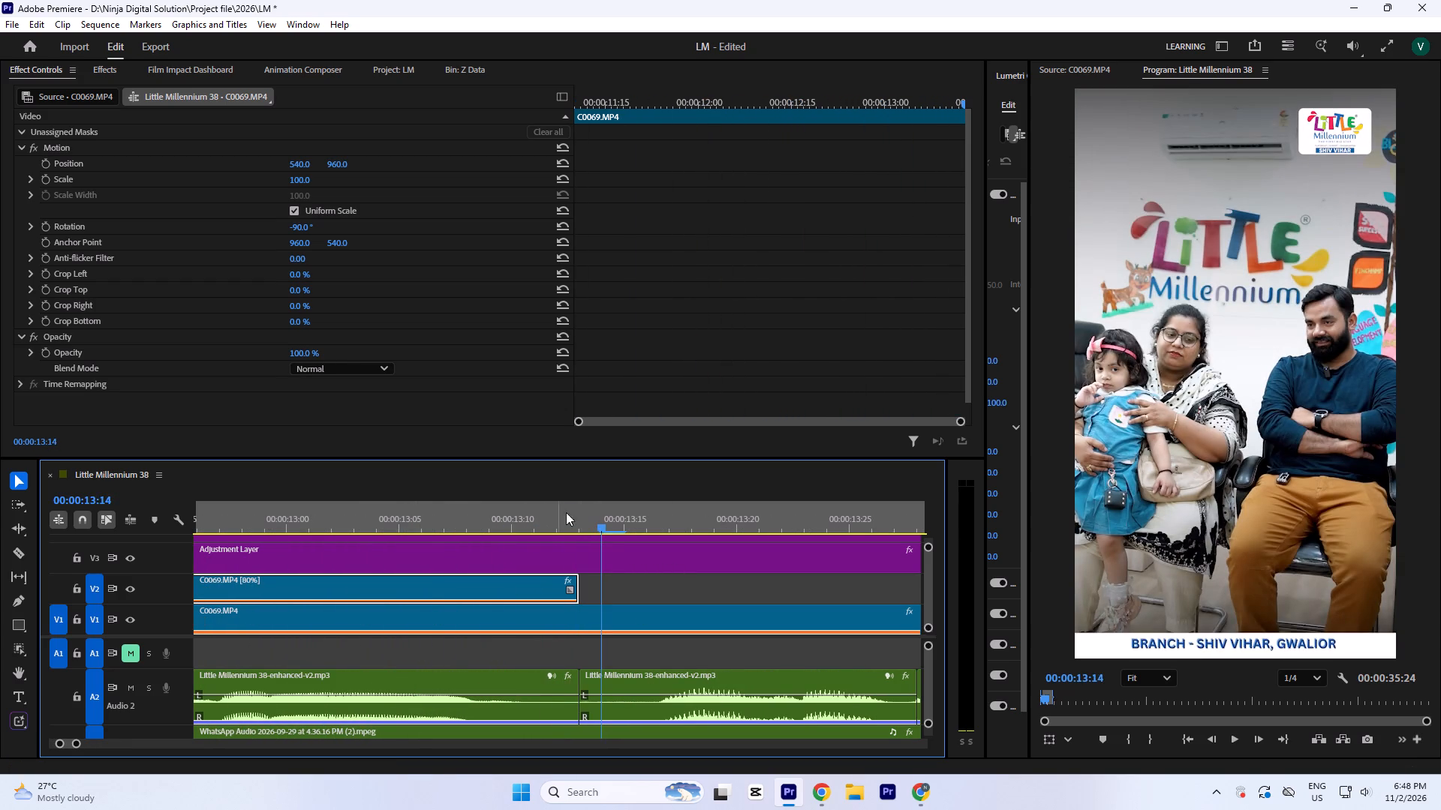
{"action": "left_click", "coordinate": [572, 505]}
{"action": "left_click", "coordinate": [586, 508]}
{"action": "left_click", "coordinate": [559, 512]}
{"action": "left_click", "coordinate": [578, 512]}
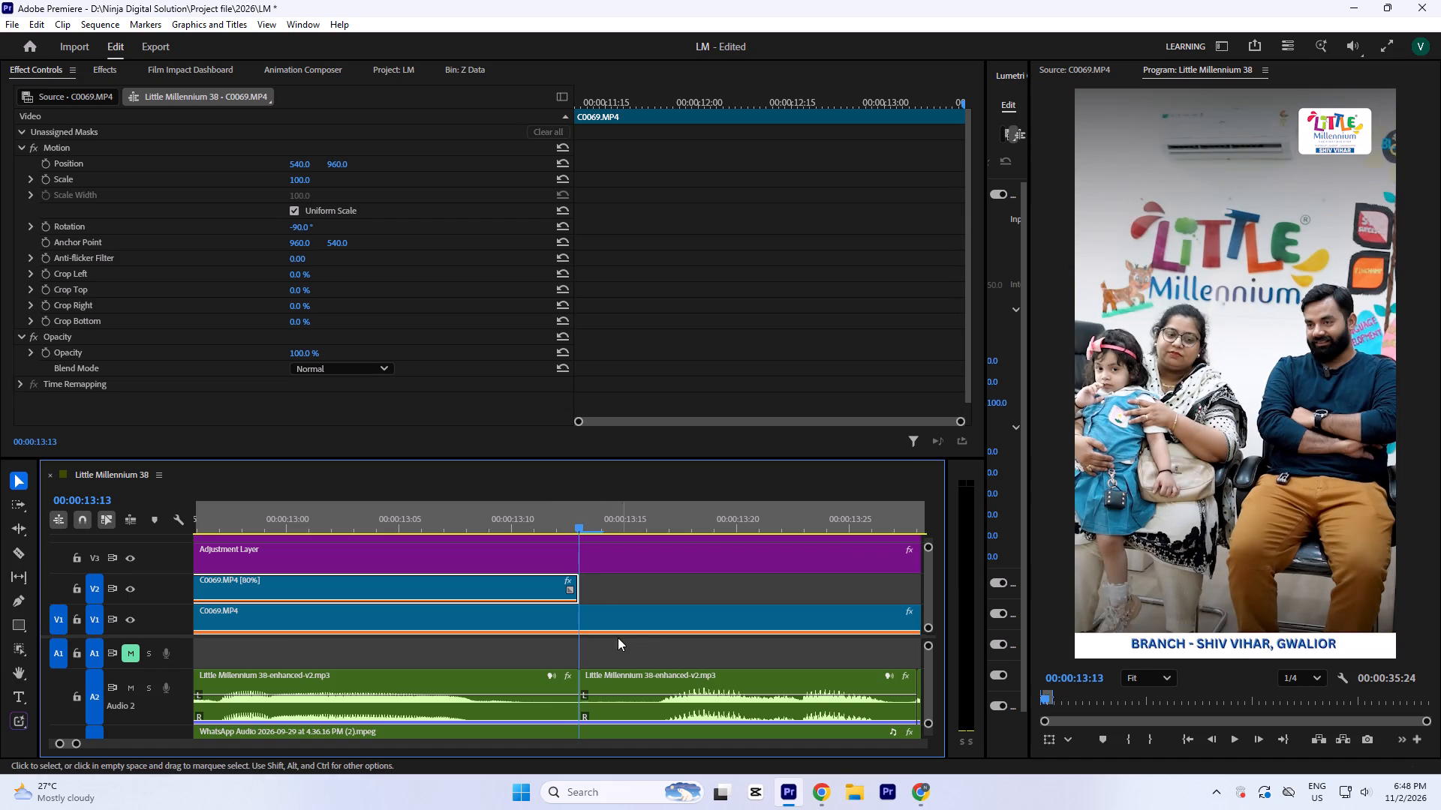
Copy the main C0069.MP4 clip on V1 and paste its Motion and Lumetri Color attributes onto the V2 clip.
{"action": "right_click", "coordinate": [605, 622]}
{"action": "left_click", "coordinate": [633, 55]}
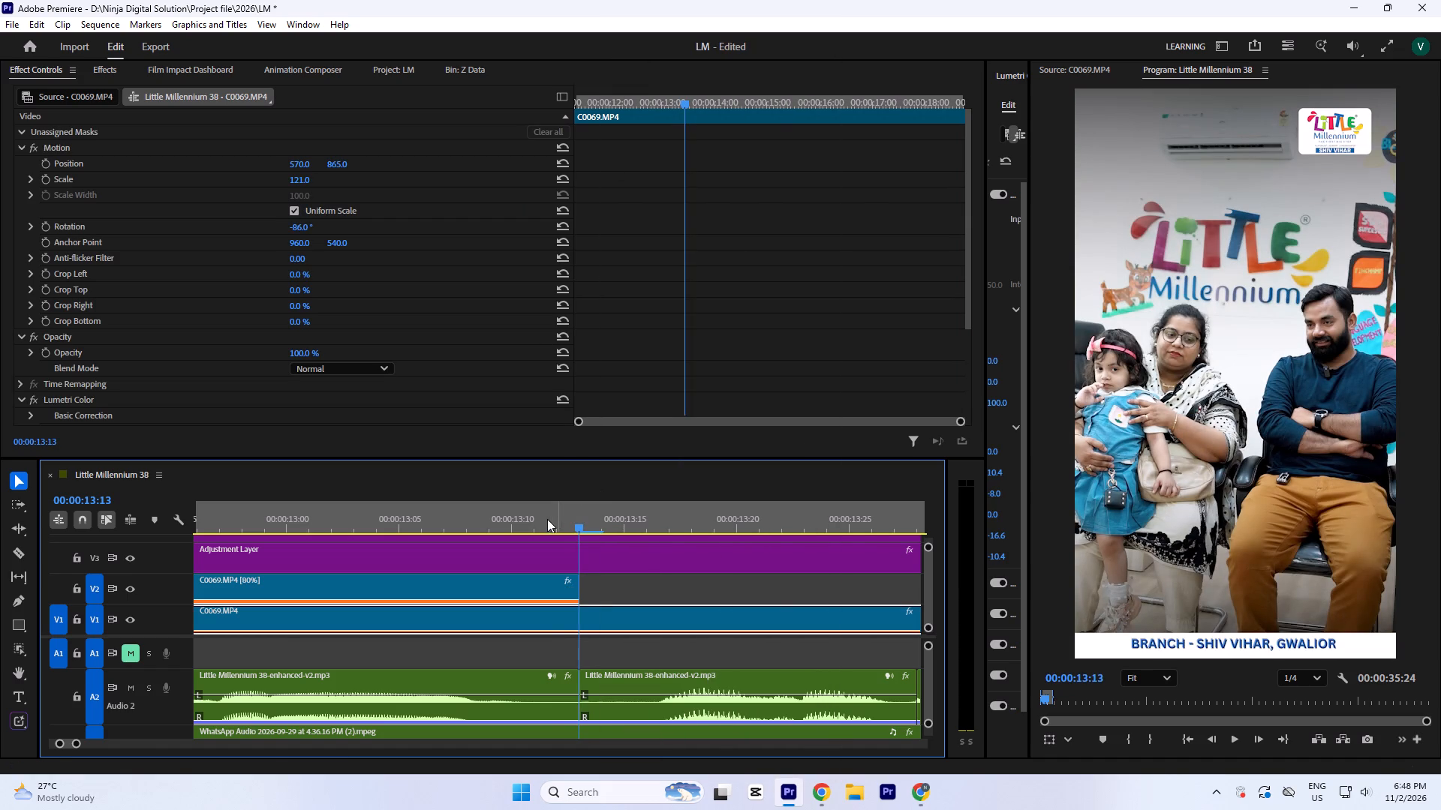
{"action": "left_click", "coordinate": [547, 519]}
{"action": "right_click", "coordinate": [552, 579]}
{"action": "left_click", "coordinate": [603, 60]}
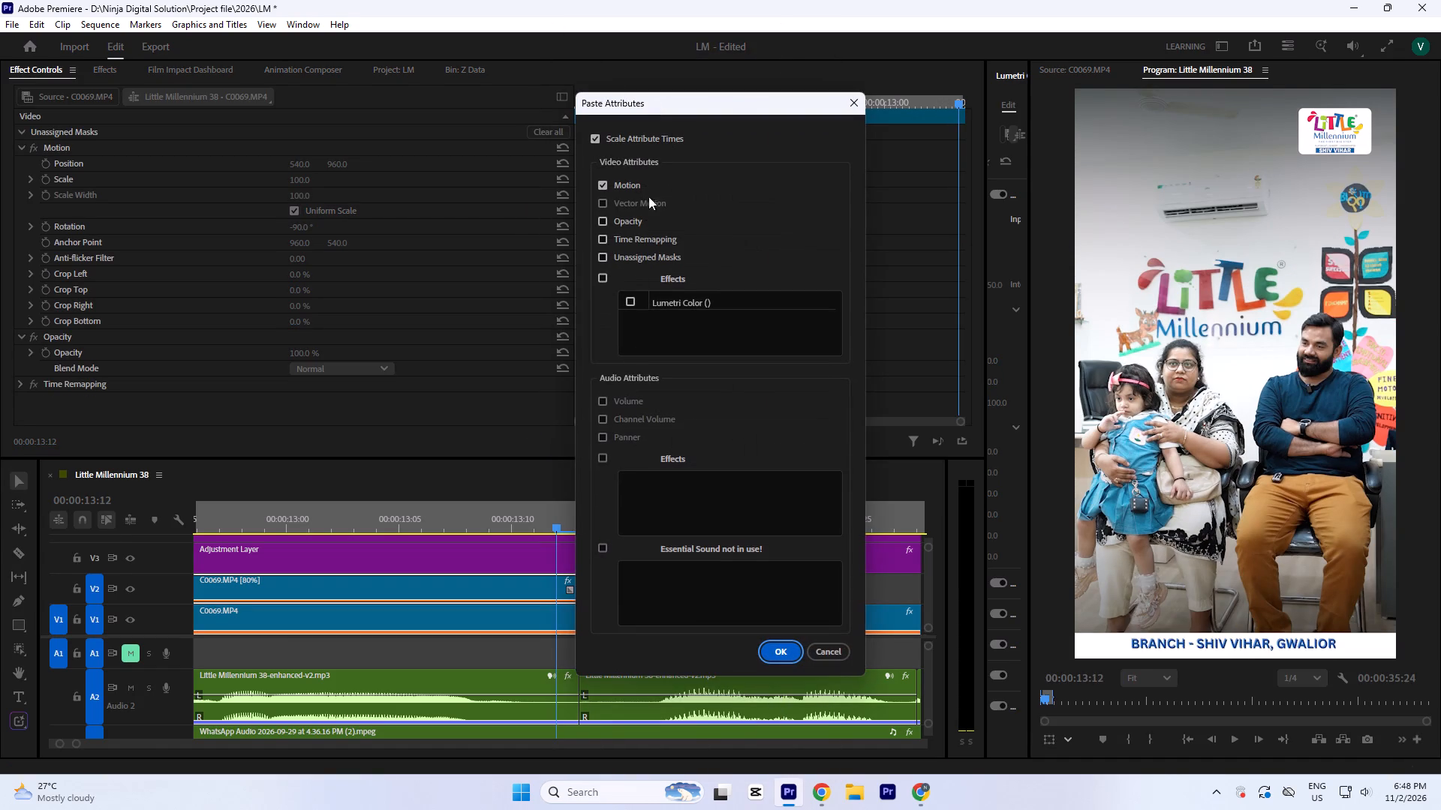
{"action": "left_click", "coordinate": [630, 304]}
{"action": "key", "text": "Return"}
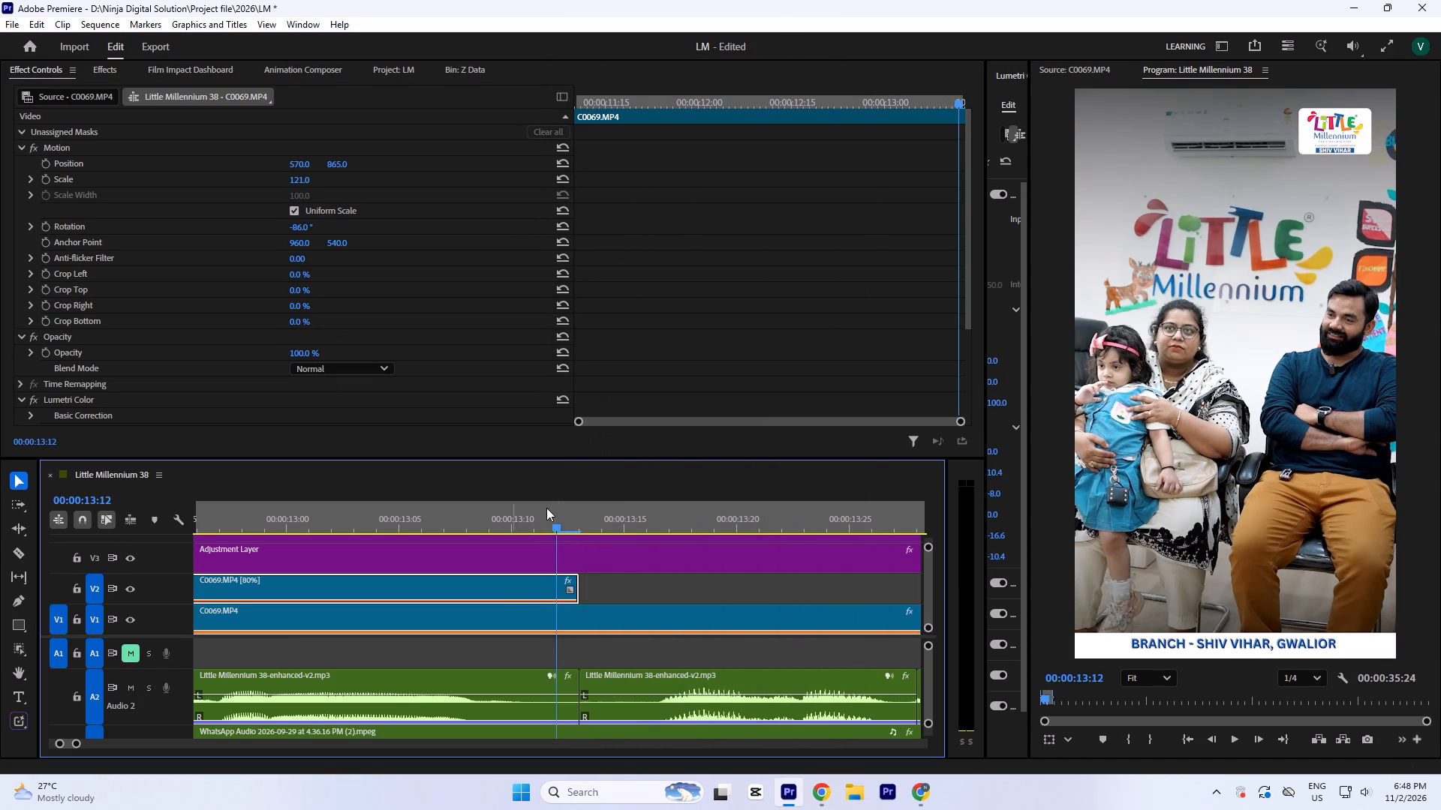
Play and step through the cut from the V2 clip to the main footage to judge the framing match.
{"action": "left_click", "coordinate": [512, 526]}
{"action": "key", "text": "space"}
{"action": "key", "text": "space"}
{"action": "left_click_drag", "start_coordinate": [573, 499], "coordinate": [553, 508]}
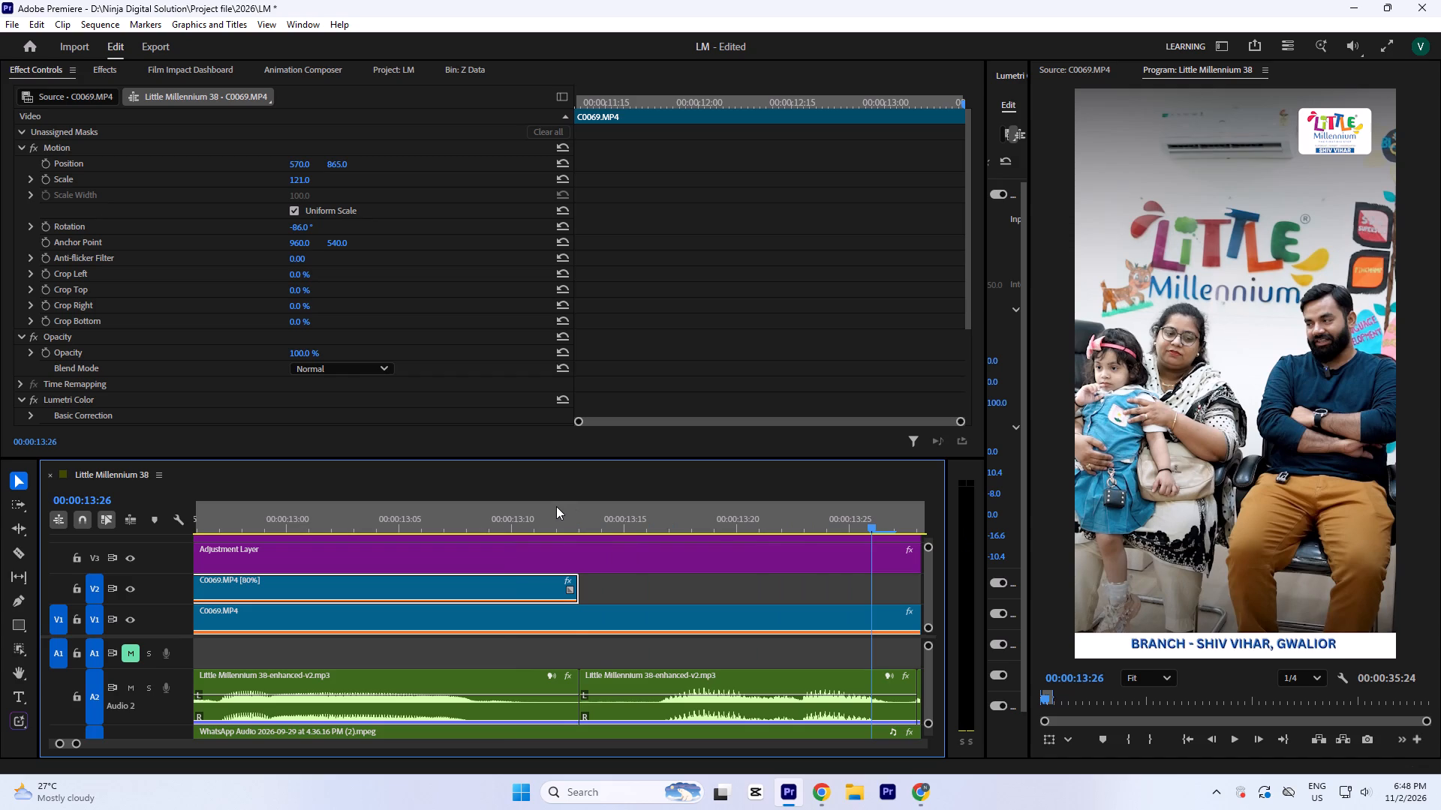
{"action": "left_click", "coordinate": [564, 505]}
{"action": "key", "text": "space"}
{"action": "key", "text": "space"}
{"action": "left_click", "coordinate": [567, 506]}
{"action": "key", "text": "space"}
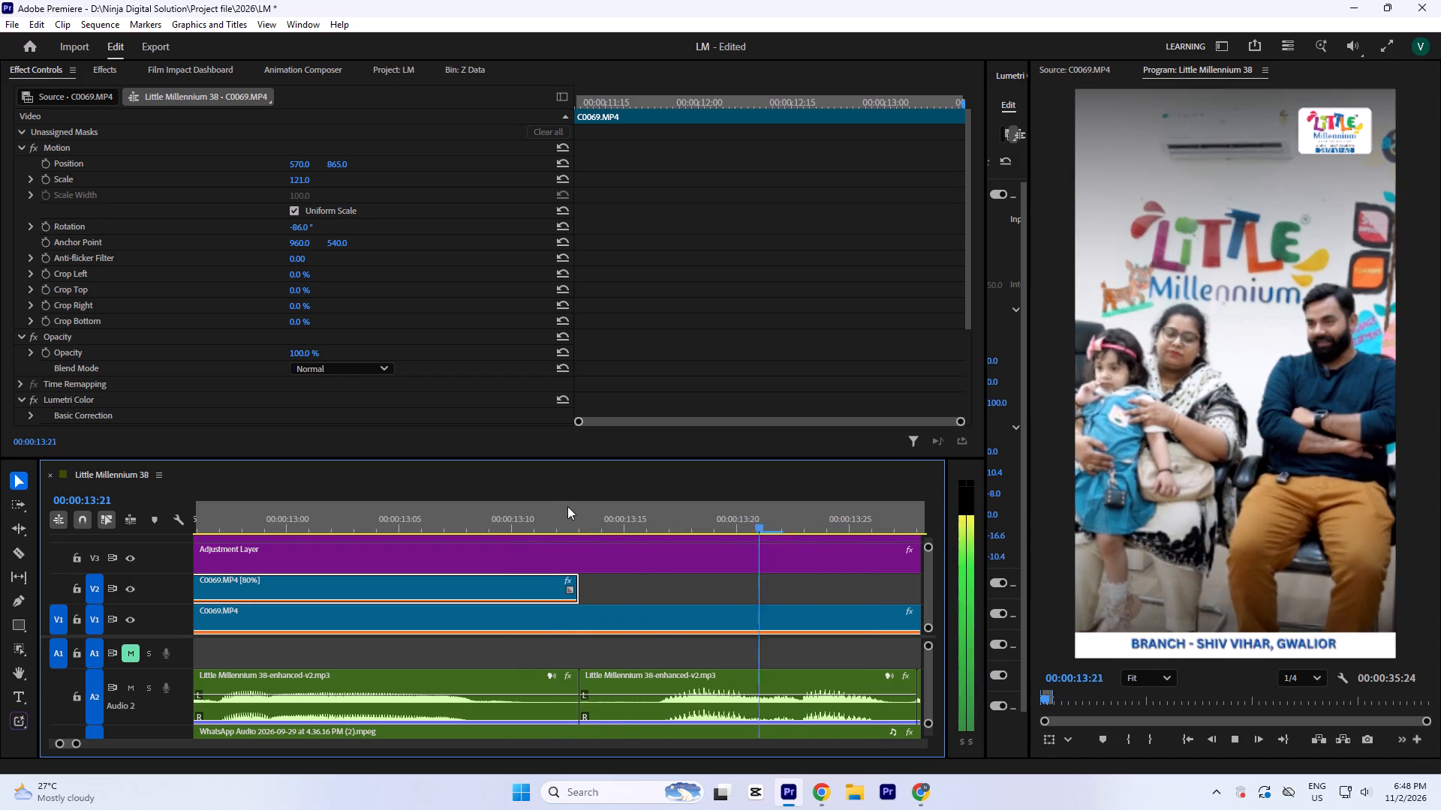
{"action": "left_click", "coordinate": [567, 506]}
{"action": "key", "text": "Right"}
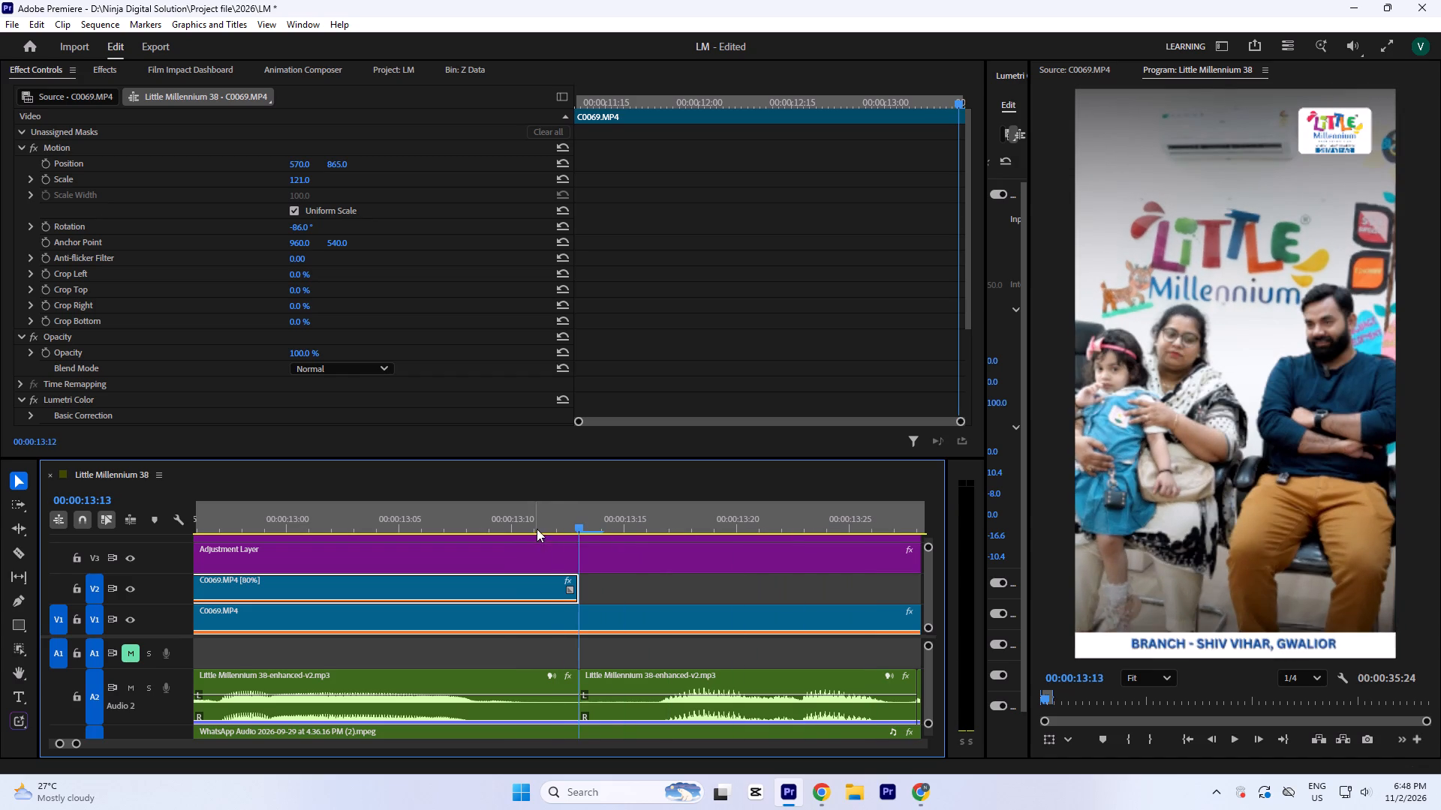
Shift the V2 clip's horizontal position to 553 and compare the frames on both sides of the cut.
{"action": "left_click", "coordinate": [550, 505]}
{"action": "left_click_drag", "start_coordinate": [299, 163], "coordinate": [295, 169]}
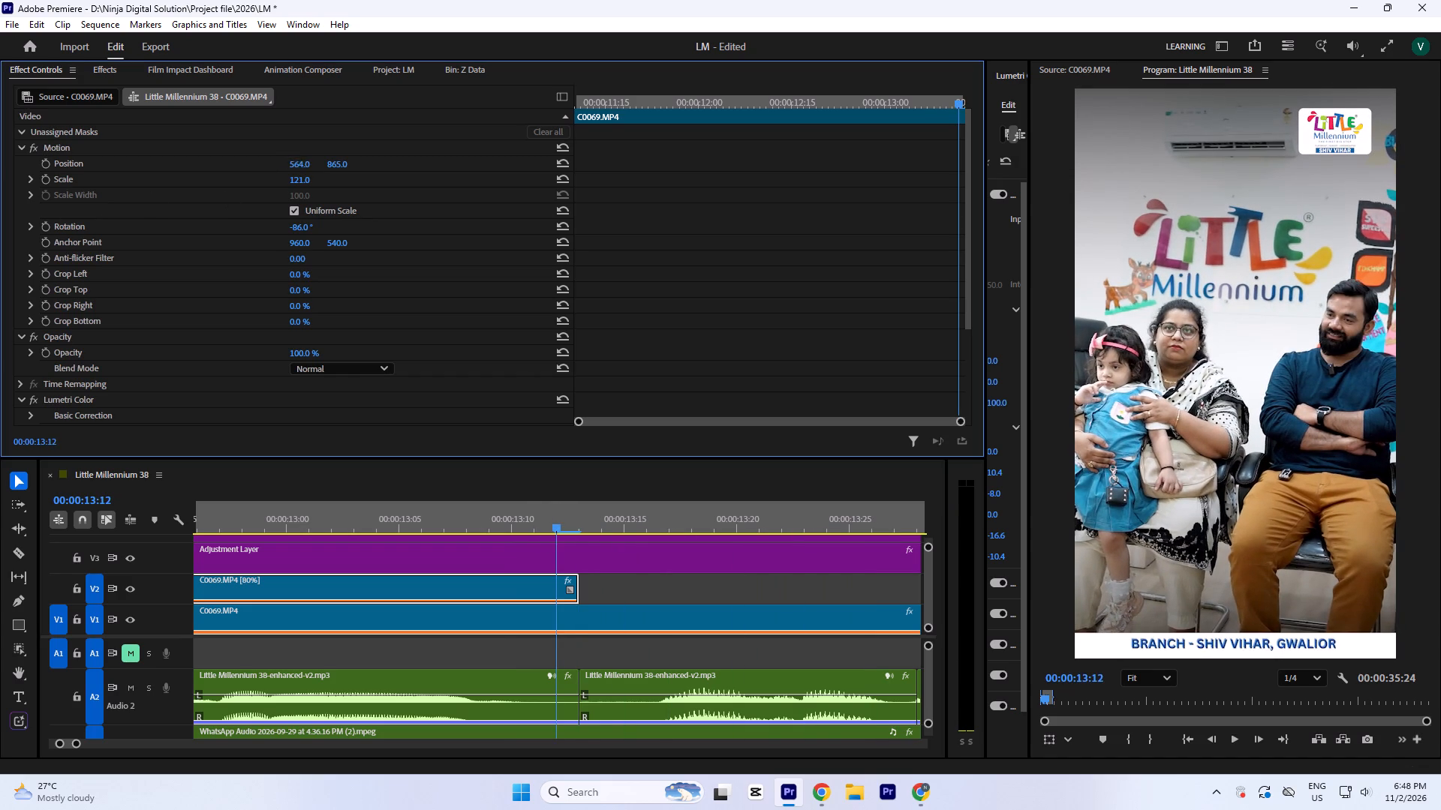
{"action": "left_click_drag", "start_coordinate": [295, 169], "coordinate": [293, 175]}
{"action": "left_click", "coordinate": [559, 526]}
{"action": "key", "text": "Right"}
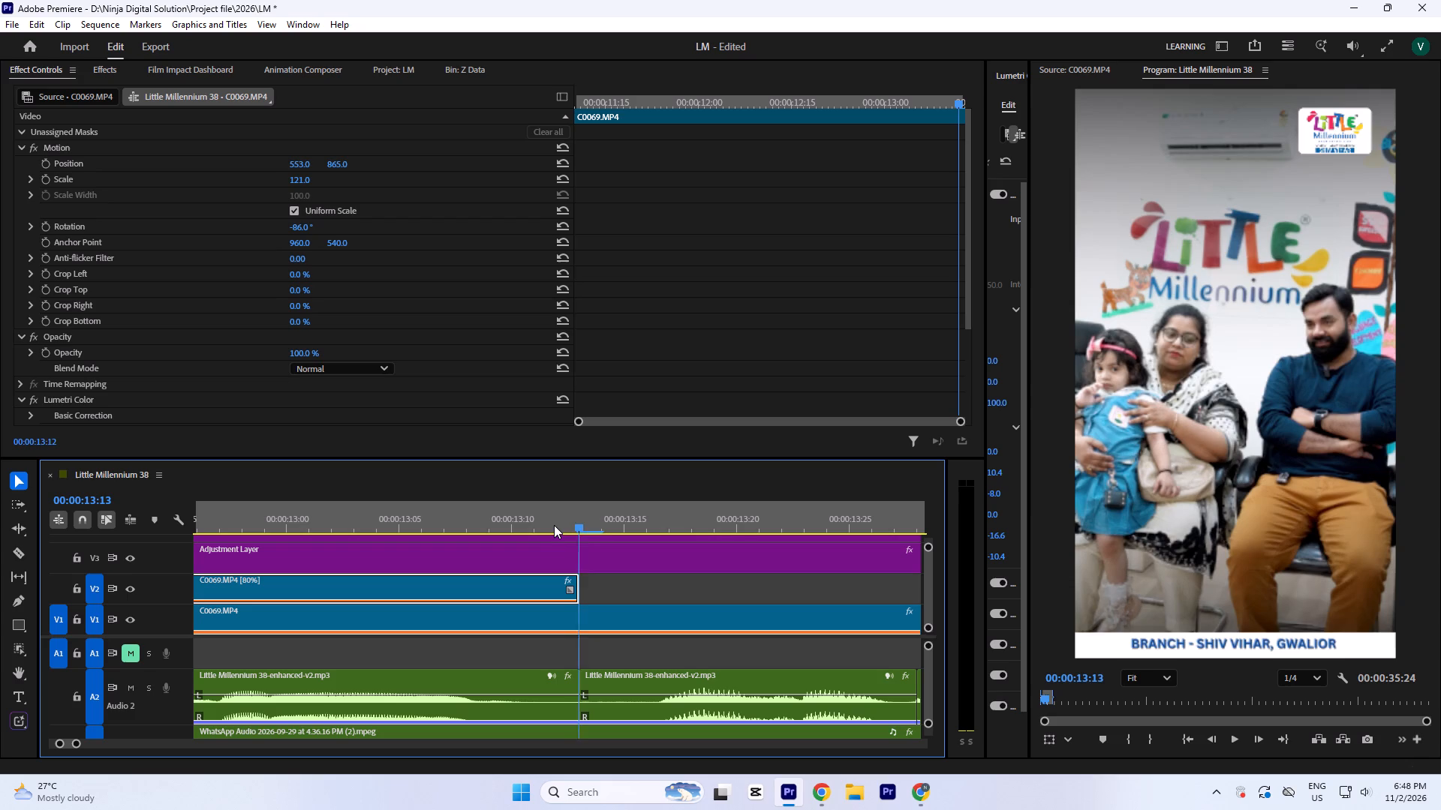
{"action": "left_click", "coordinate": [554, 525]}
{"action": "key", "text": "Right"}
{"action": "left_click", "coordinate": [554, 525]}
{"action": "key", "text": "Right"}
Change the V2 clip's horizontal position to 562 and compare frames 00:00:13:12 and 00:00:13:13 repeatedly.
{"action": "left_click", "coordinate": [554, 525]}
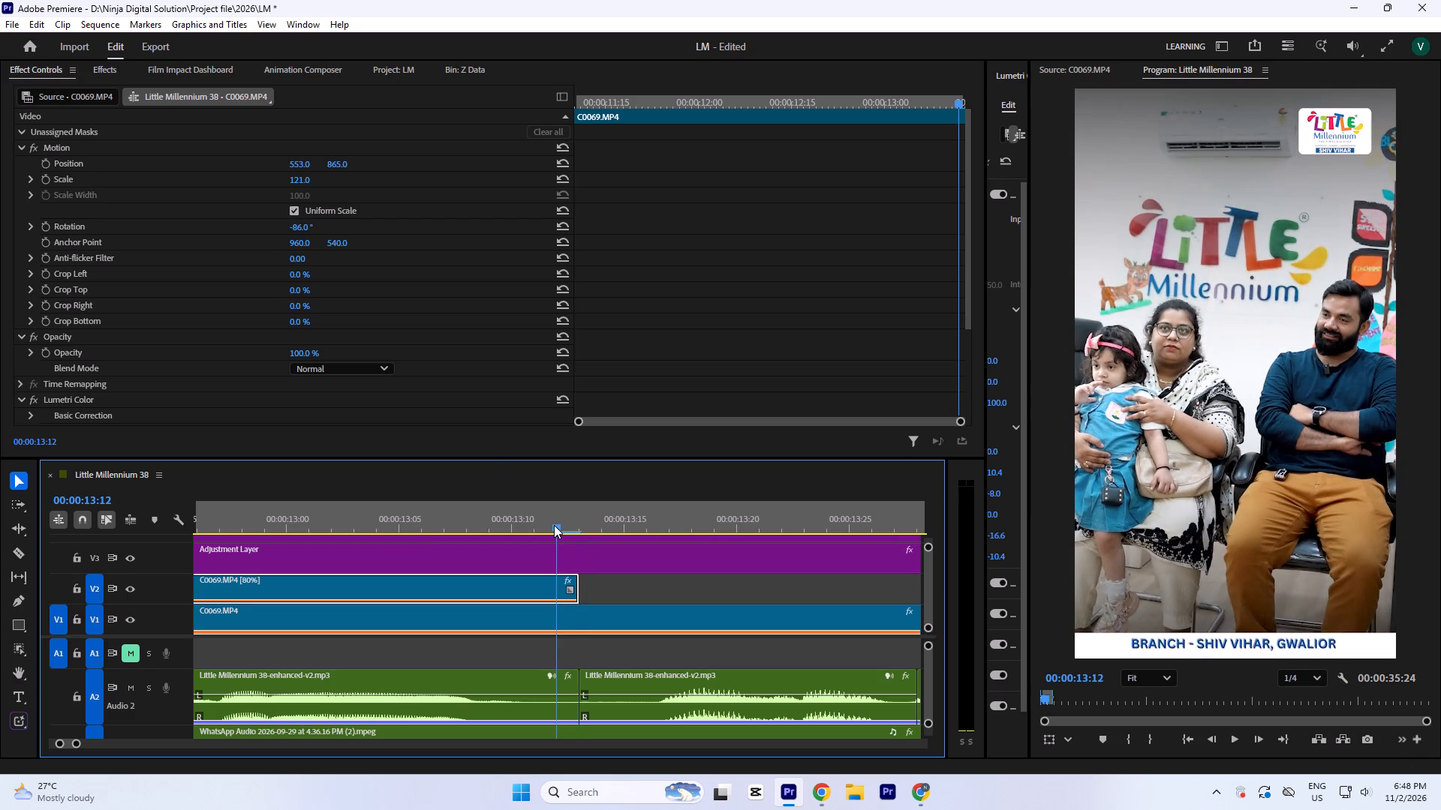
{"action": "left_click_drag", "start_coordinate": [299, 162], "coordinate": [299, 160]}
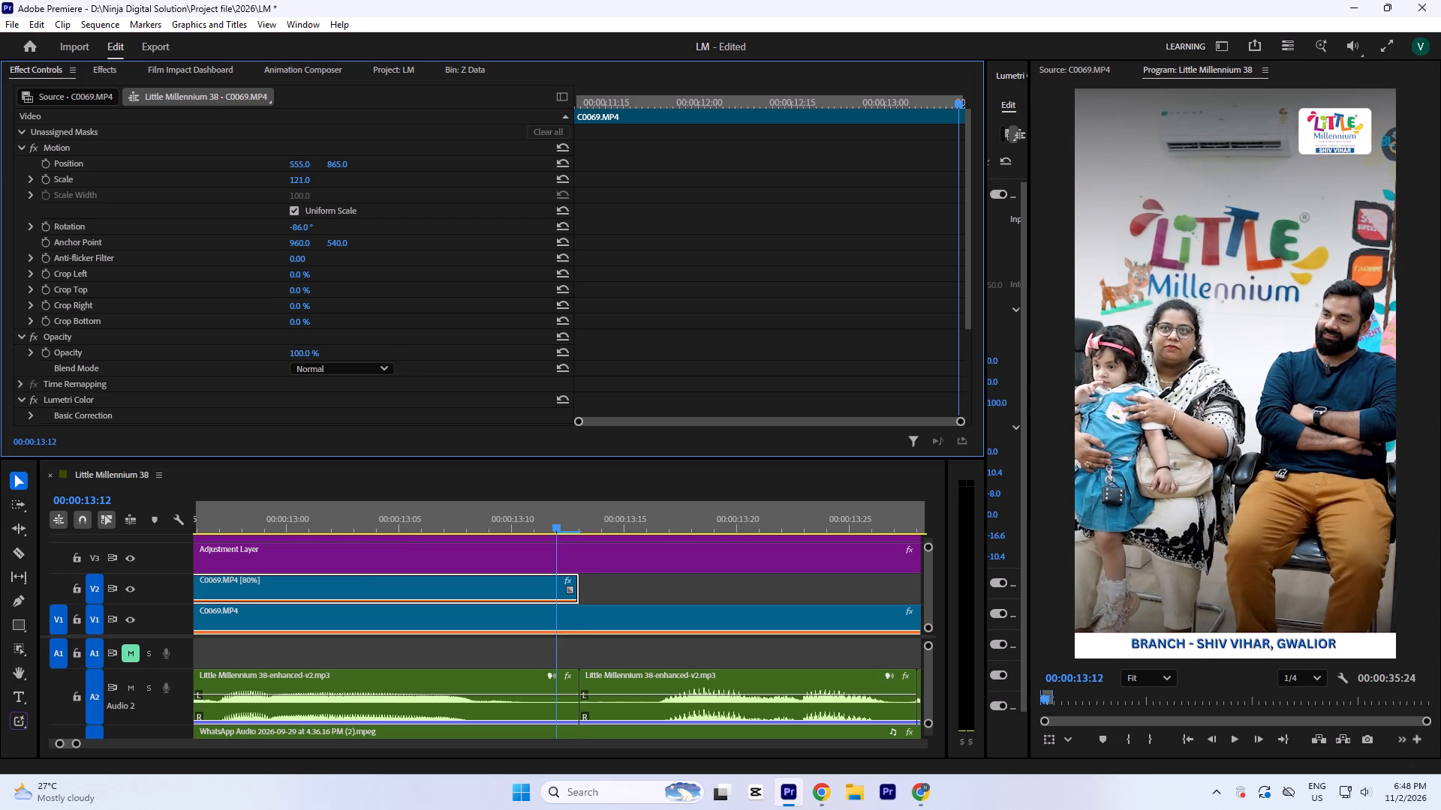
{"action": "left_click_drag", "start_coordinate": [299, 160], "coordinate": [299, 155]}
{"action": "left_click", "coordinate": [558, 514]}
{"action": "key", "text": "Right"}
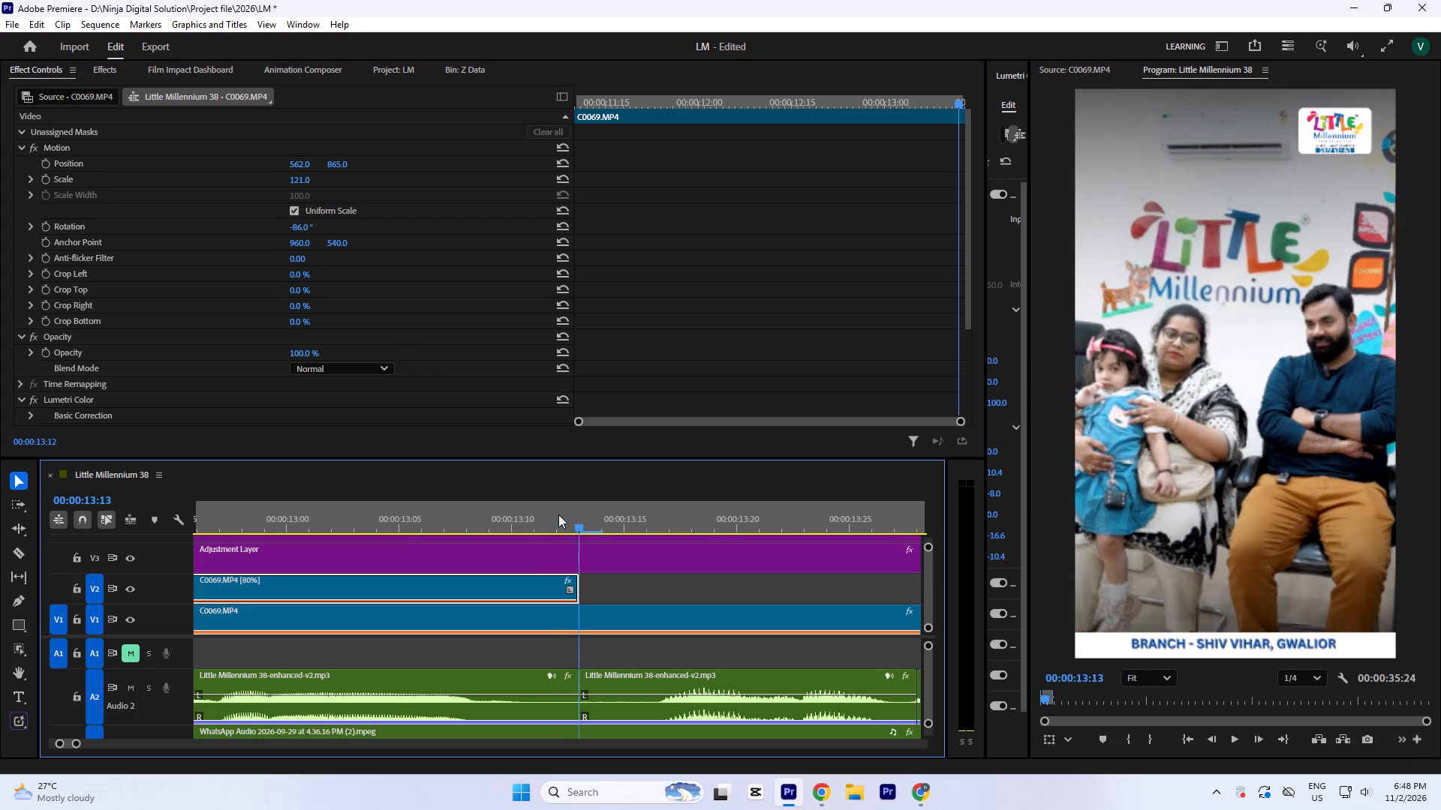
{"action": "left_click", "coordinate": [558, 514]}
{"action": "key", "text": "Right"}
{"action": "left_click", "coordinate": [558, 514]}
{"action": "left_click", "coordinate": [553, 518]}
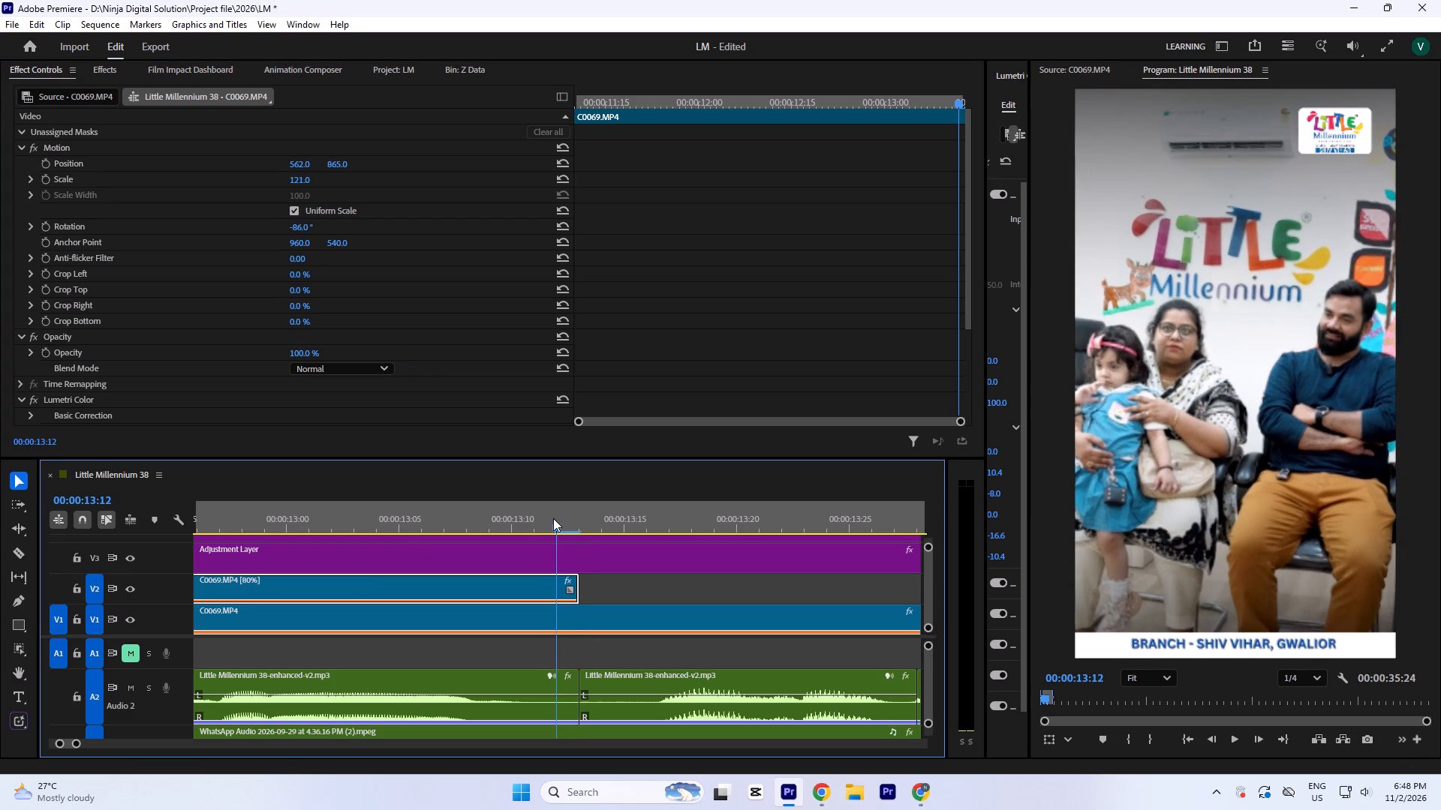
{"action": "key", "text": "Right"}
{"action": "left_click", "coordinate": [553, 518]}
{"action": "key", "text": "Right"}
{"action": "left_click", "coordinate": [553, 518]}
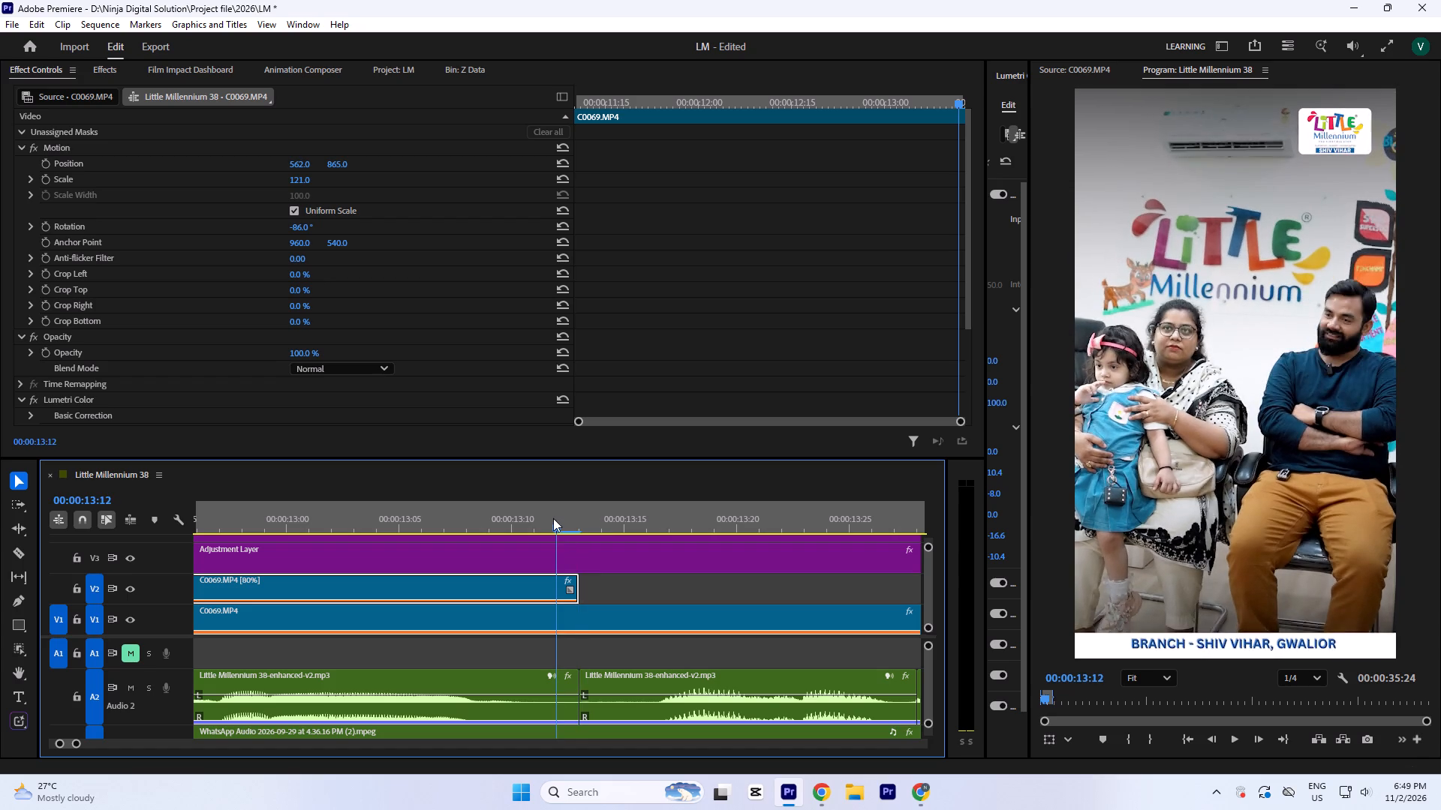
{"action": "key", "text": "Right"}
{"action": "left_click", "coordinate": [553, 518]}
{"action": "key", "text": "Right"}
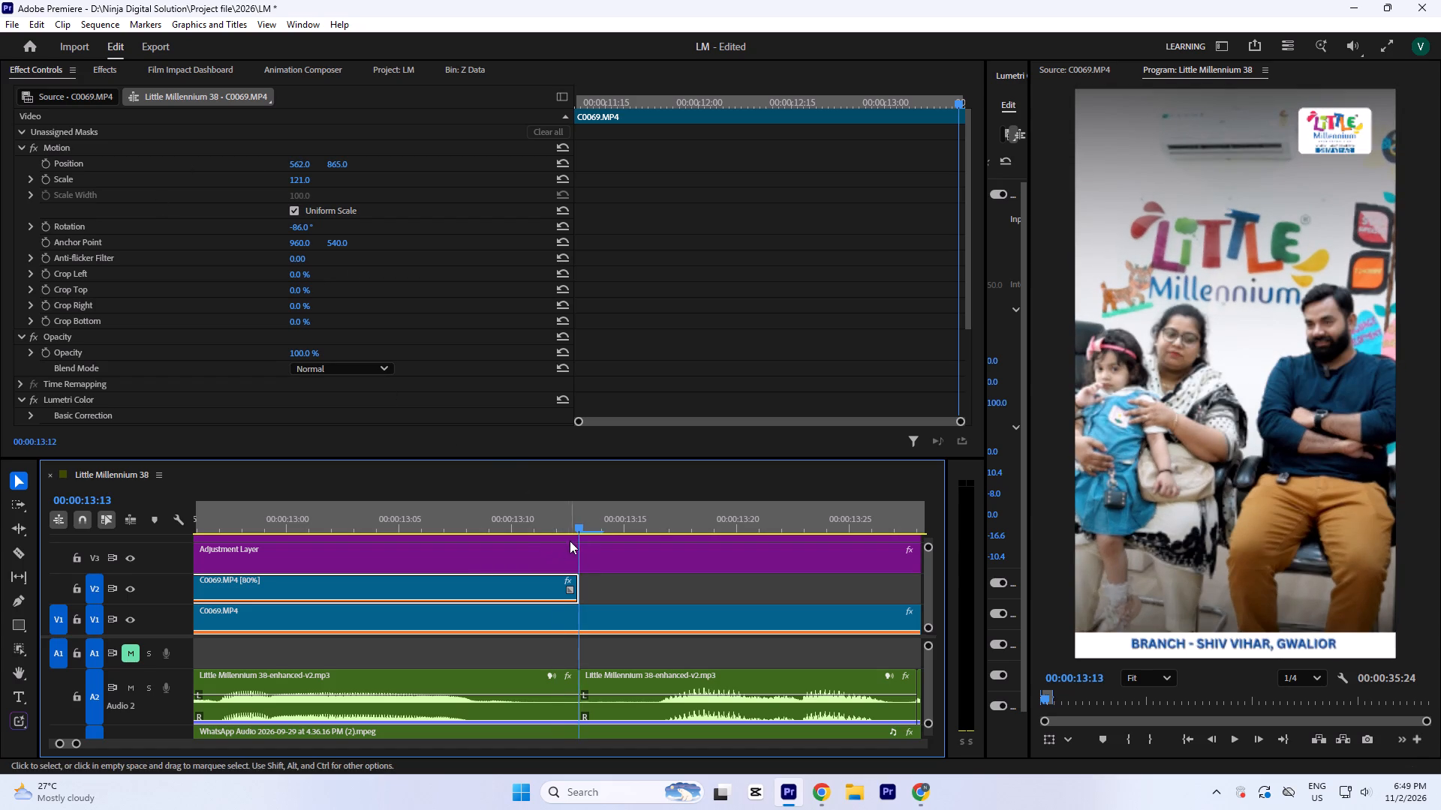
Set the V2 clip's position to 557, 875 at frame 00:00:13:12 for a closer match with the main footage.
{"action": "left_click", "coordinate": [559, 521]}
{"action": "left_click_drag", "start_coordinate": [340, 160], "coordinate": [337, 153]}
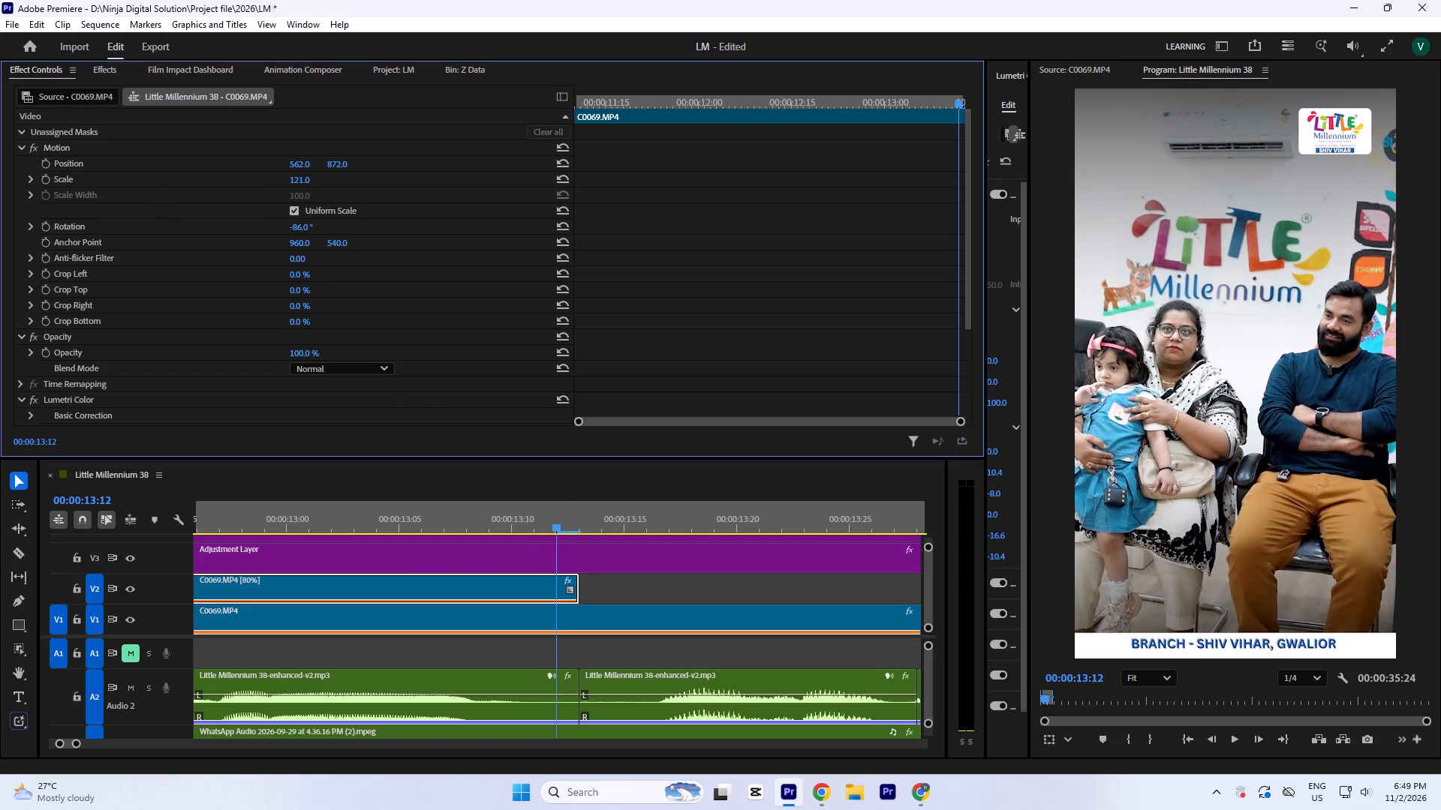
{"action": "left_click_drag", "start_coordinate": [337, 153], "coordinate": [337, 151]}
{"action": "left_click", "coordinate": [305, 164]}
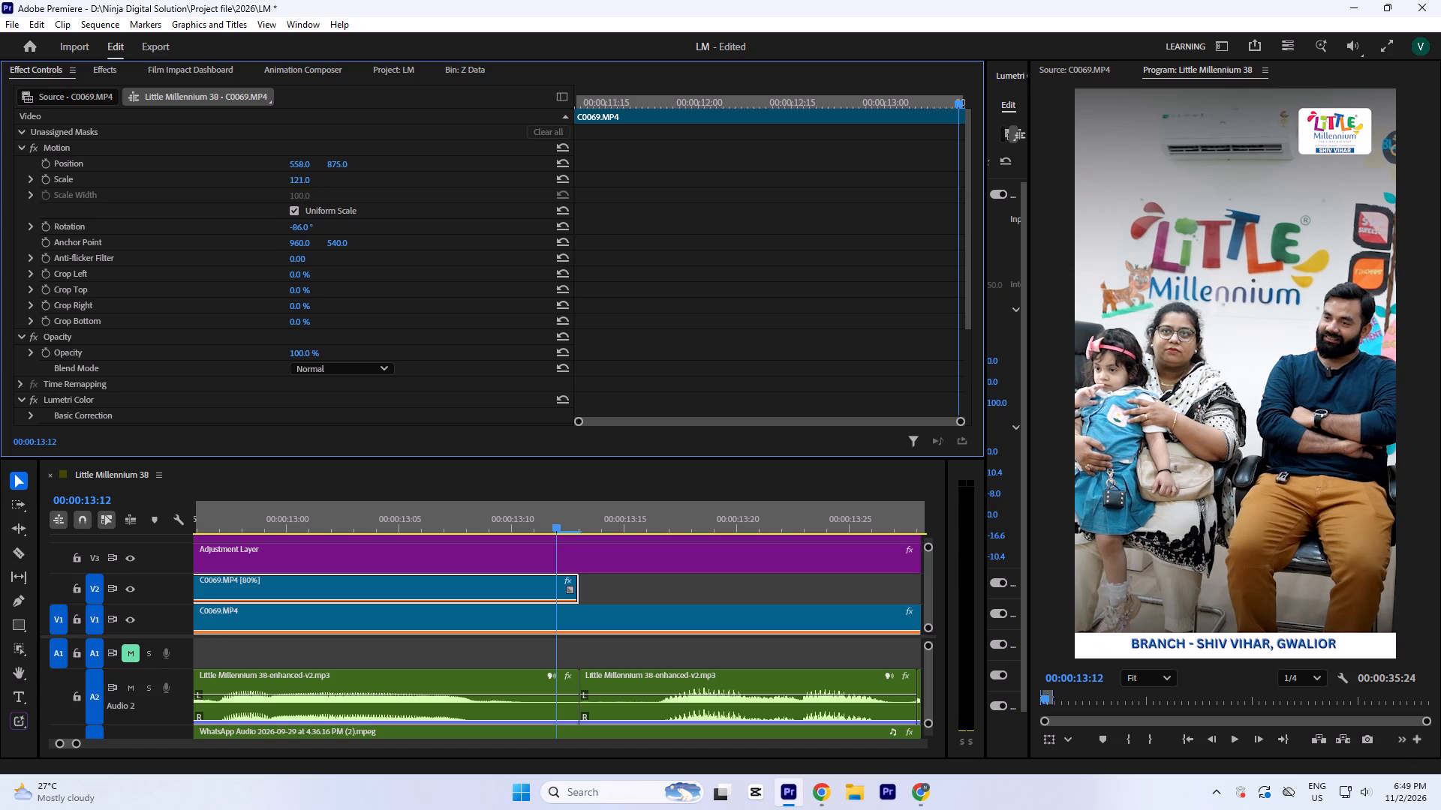
Flip between the V2 clip's last frame and the following main-footage frame to check the new alignment.
{"action": "left_click", "coordinate": [551, 513]}
{"action": "key", "text": "Right"}
{"action": "left_click", "coordinate": [551, 513]}
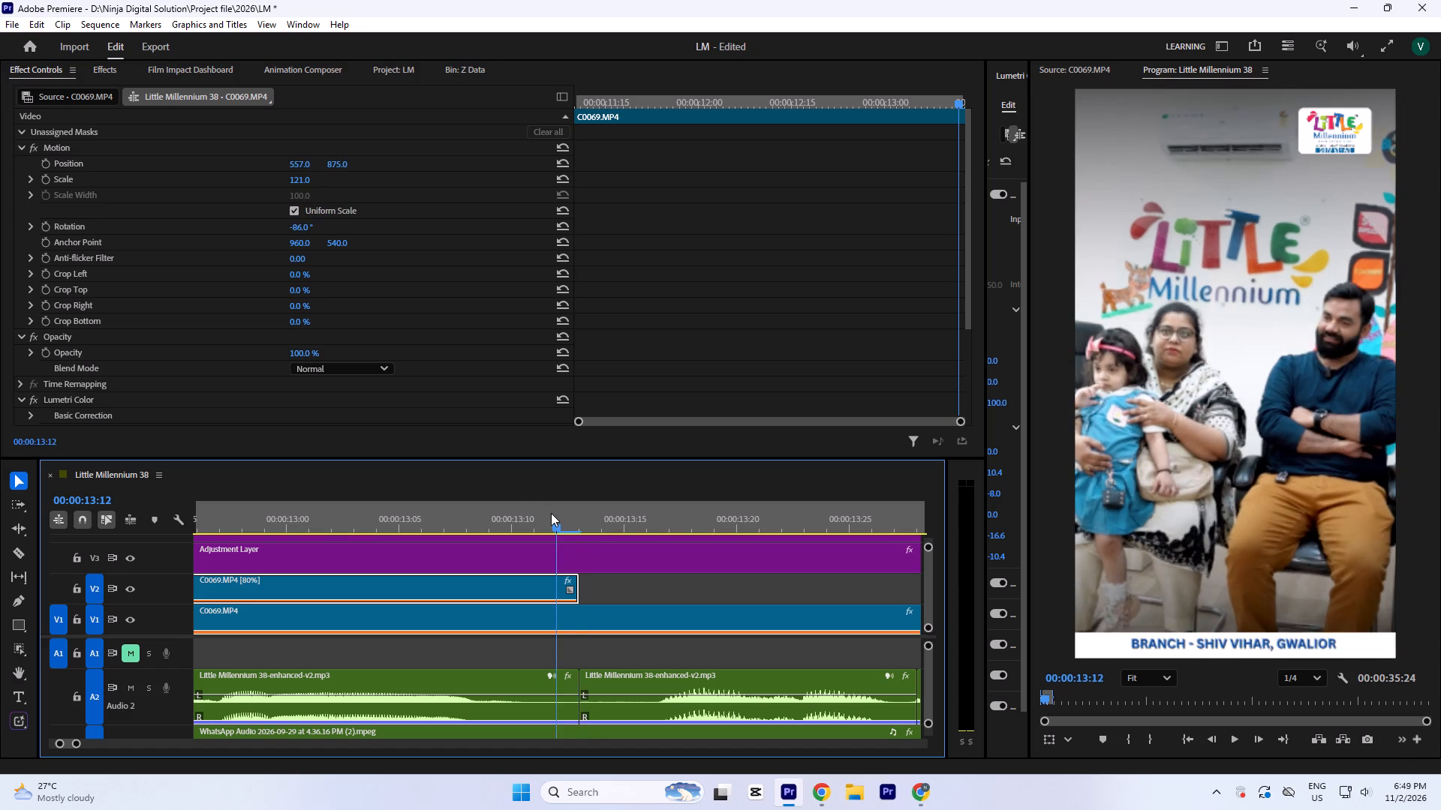
{"action": "key", "text": "Right"}
{"action": "left_click", "coordinate": [551, 513]}
{"action": "left_click", "coordinate": [562, 520]}
{"action": "key", "text": "Right"}
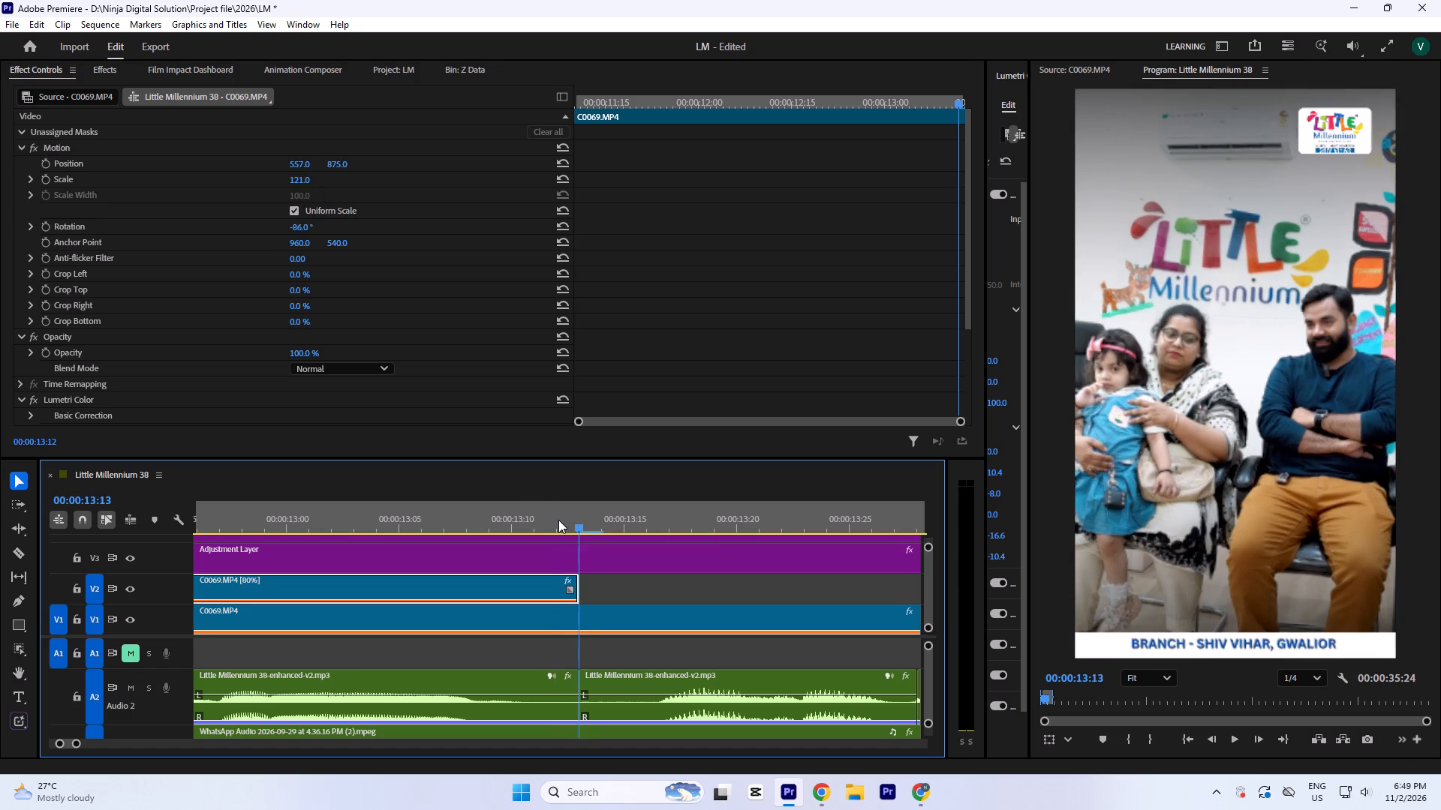
{"action": "left_click", "coordinate": [558, 520]}
{"action": "key", "text": "Right"}
{"action": "left_click", "coordinate": [558, 520]}
{"action": "key", "text": "Right"}
{"action": "left_click", "coordinate": [558, 520]}
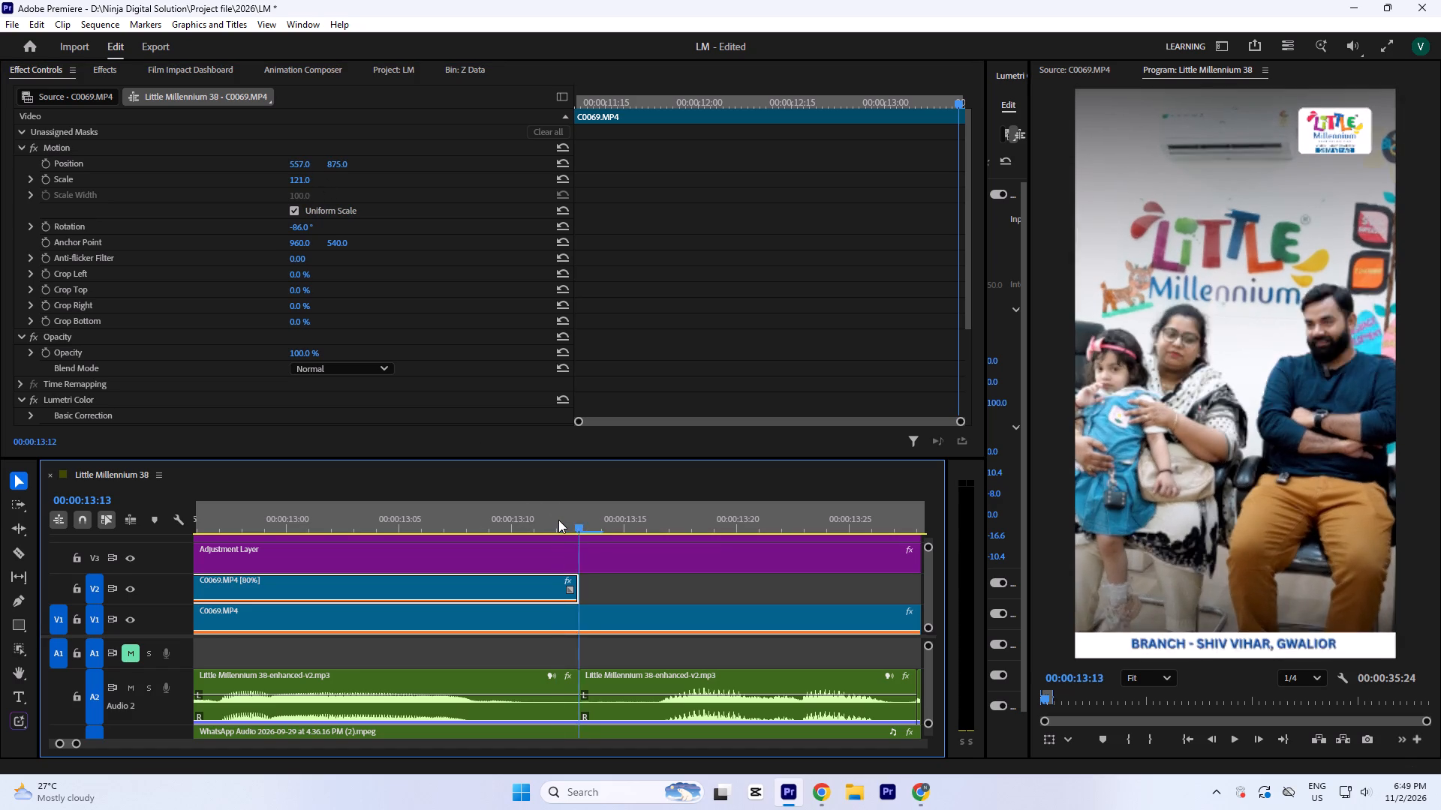
{"action": "key", "text": "Right"}
{"action": "left_click", "coordinate": [558, 520]}
Return to the opening at about 00:00:11:08 and save the project.
{"action": "key", "text": "minus"}
{"action": "key", "text": "minus"}
{"action": "key", "text": "minus"}
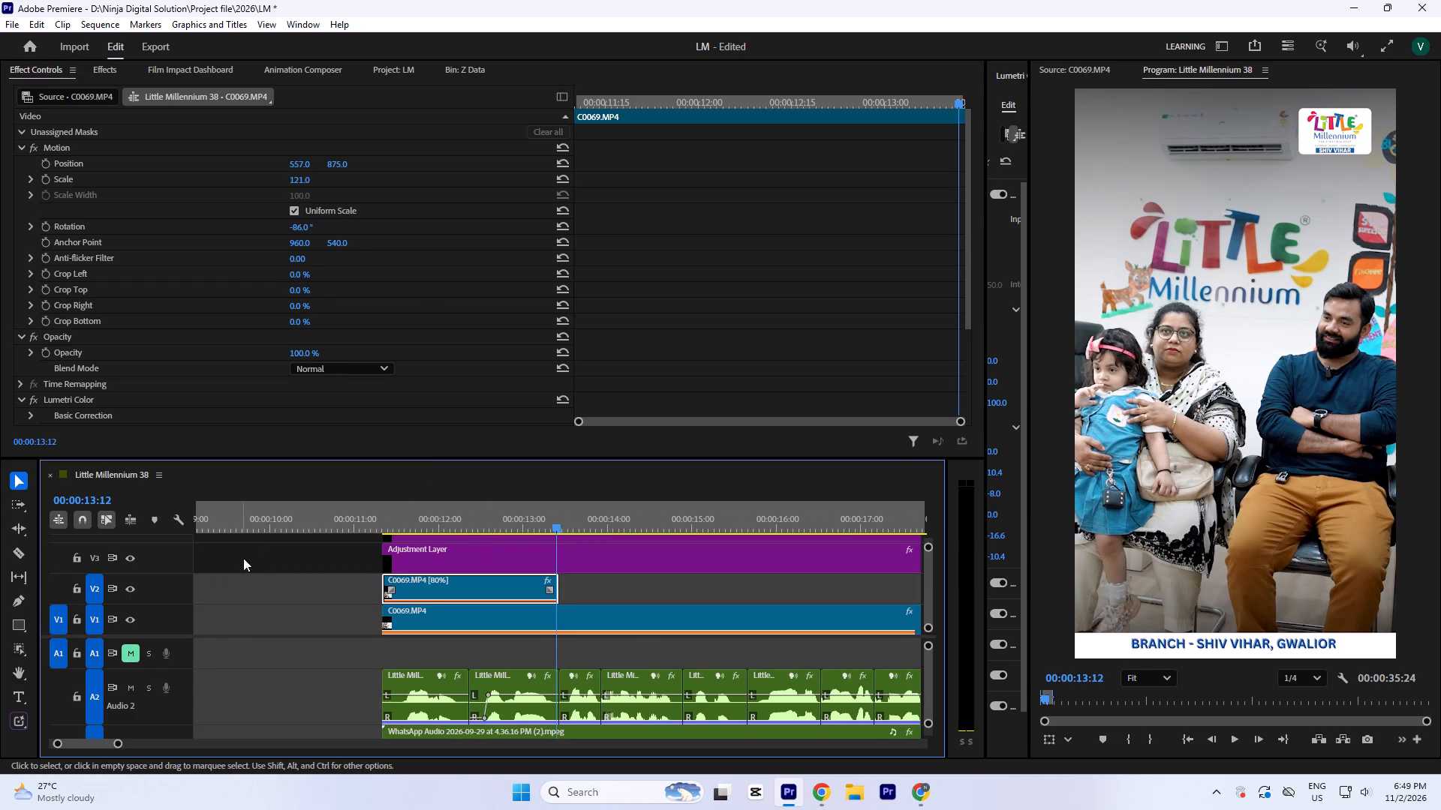
{"action": "left_click", "coordinate": [390, 508]}
{"action": "left_click", "coordinate": [381, 511]}
{"action": "key", "text": "space"}
{"action": "key", "text": "space"}
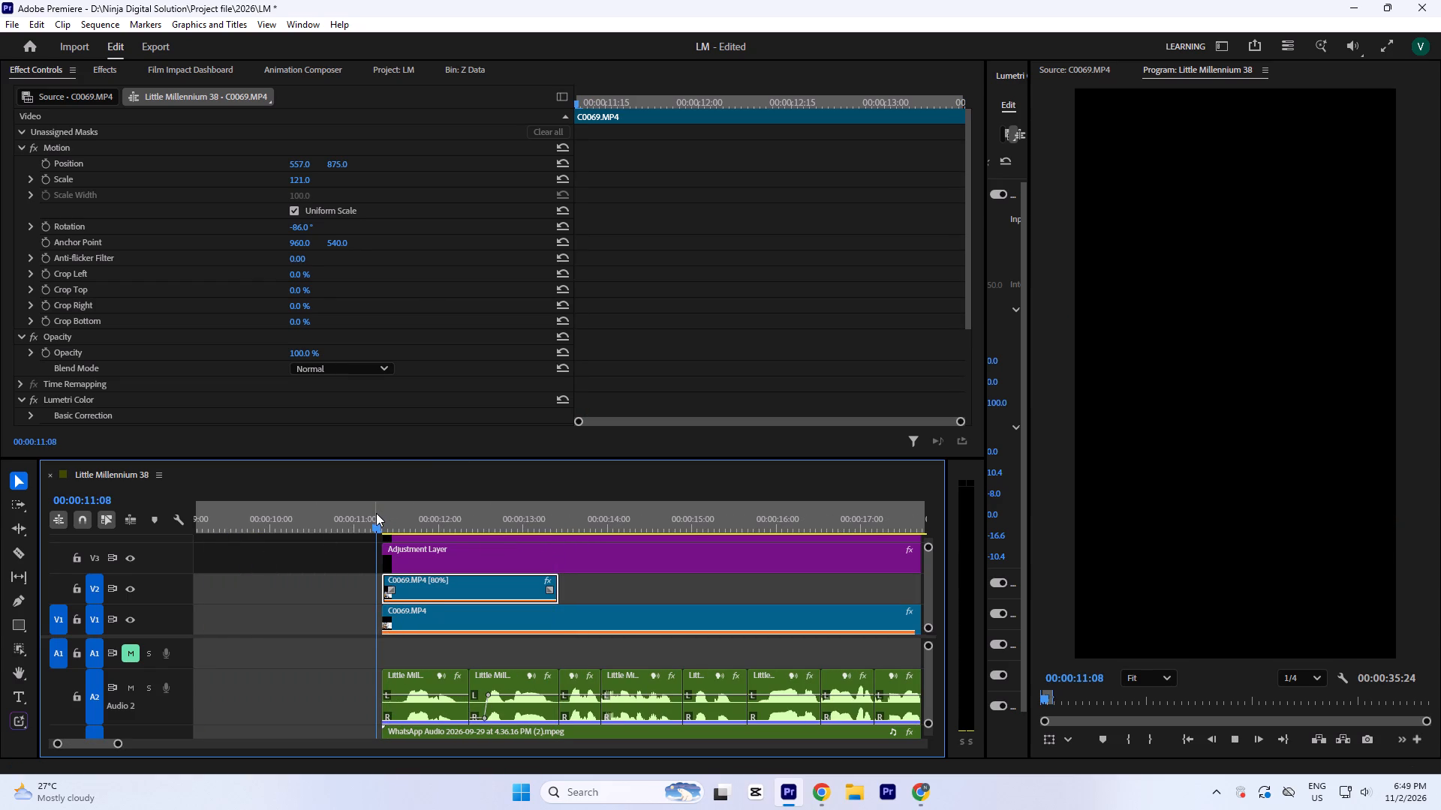
{"action": "key", "text": "ctrl+s"}
{"action": "left_click", "coordinate": [338, 619]}
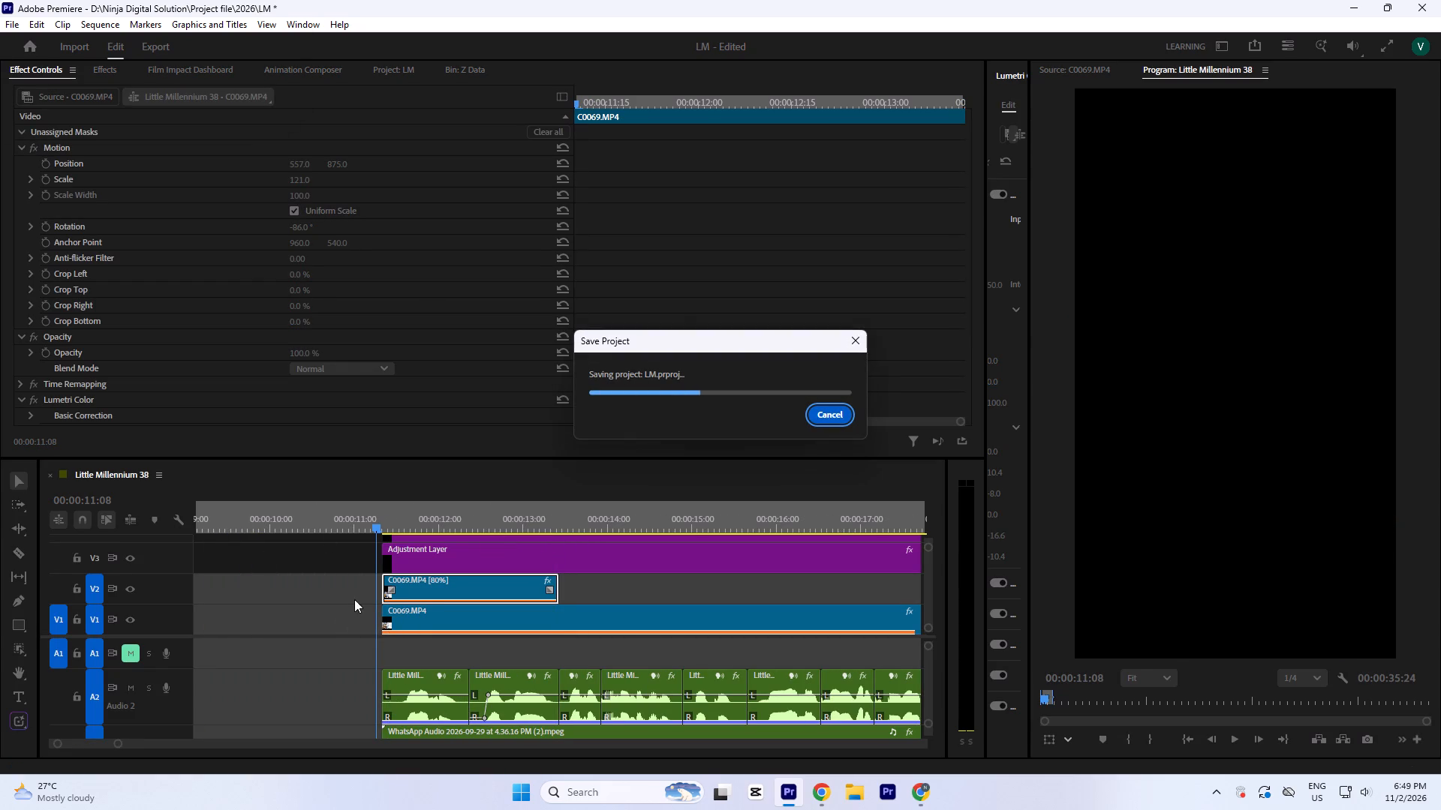
Play the opening from about 00:00:11:08 through the end of the V2 clip.
{"action": "left_click", "coordinate": [373, 520]}
{"action": "key", "text": "space"}
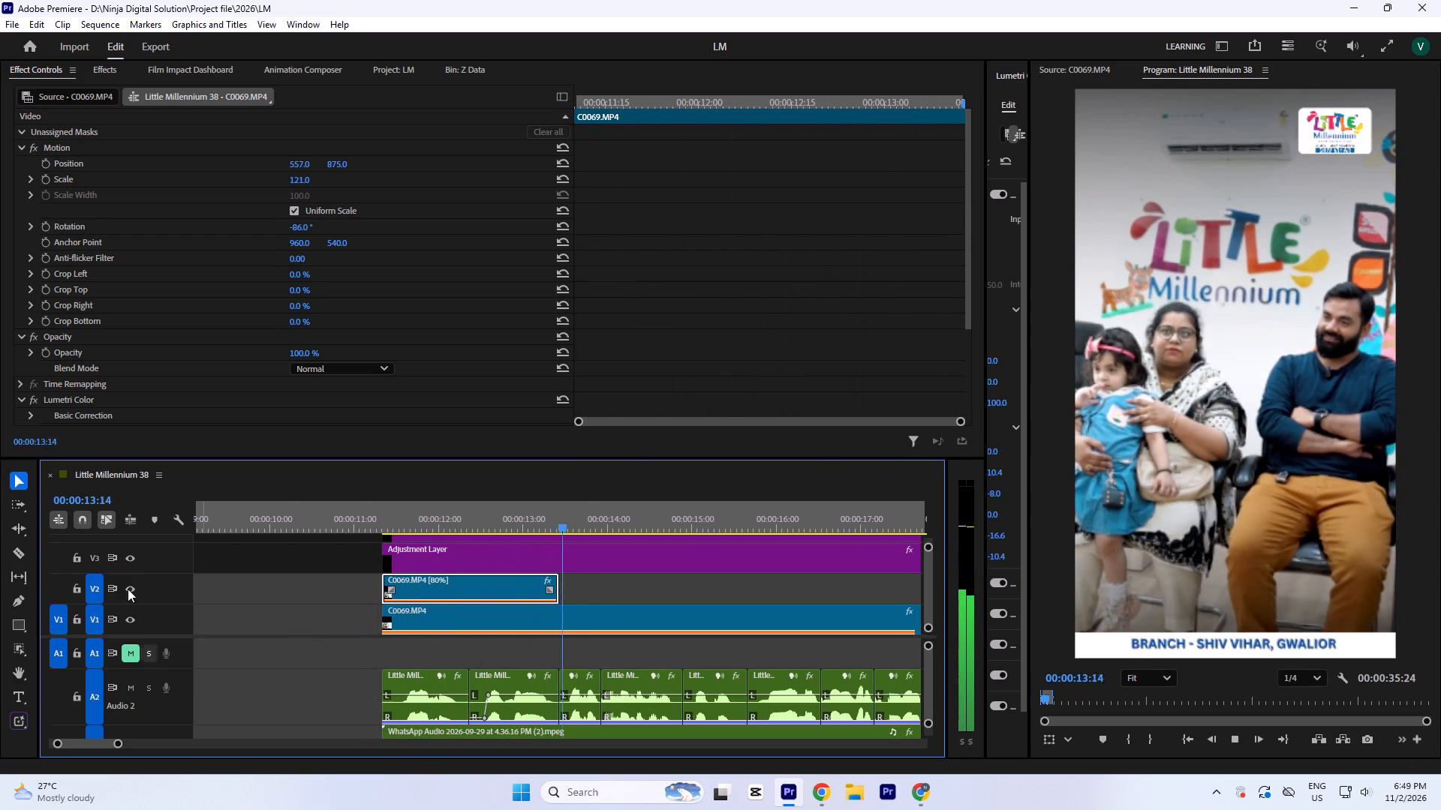
{"action": "key", "text": "space"}
{"action": "left_click", "coordinate": [378, 511]}
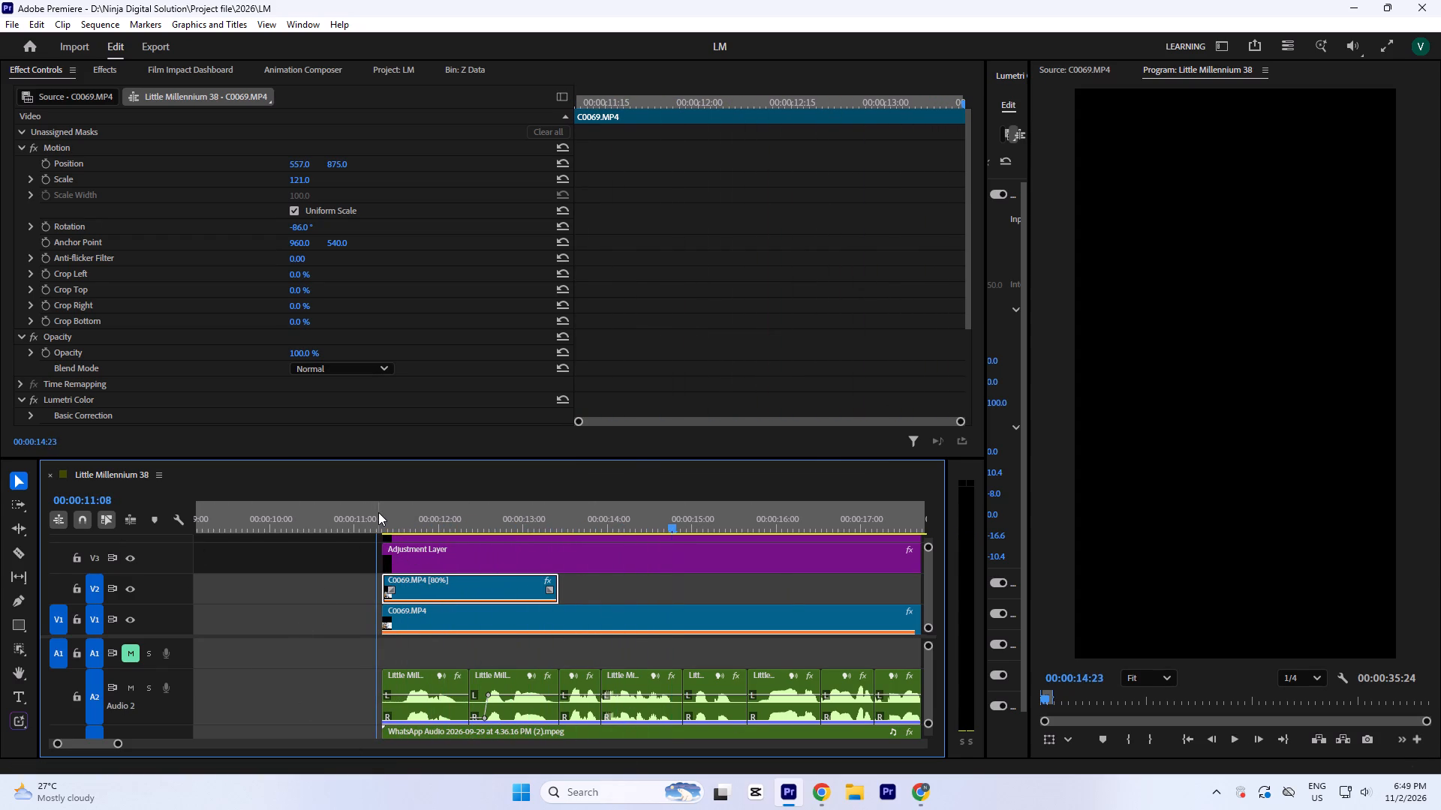
Enlarge the timeline, close the empty gap before the sequence's first clips, and save the project.
{"action": "key", "text": "grave"}
{"action": "key", "text": "ctrl+s"}
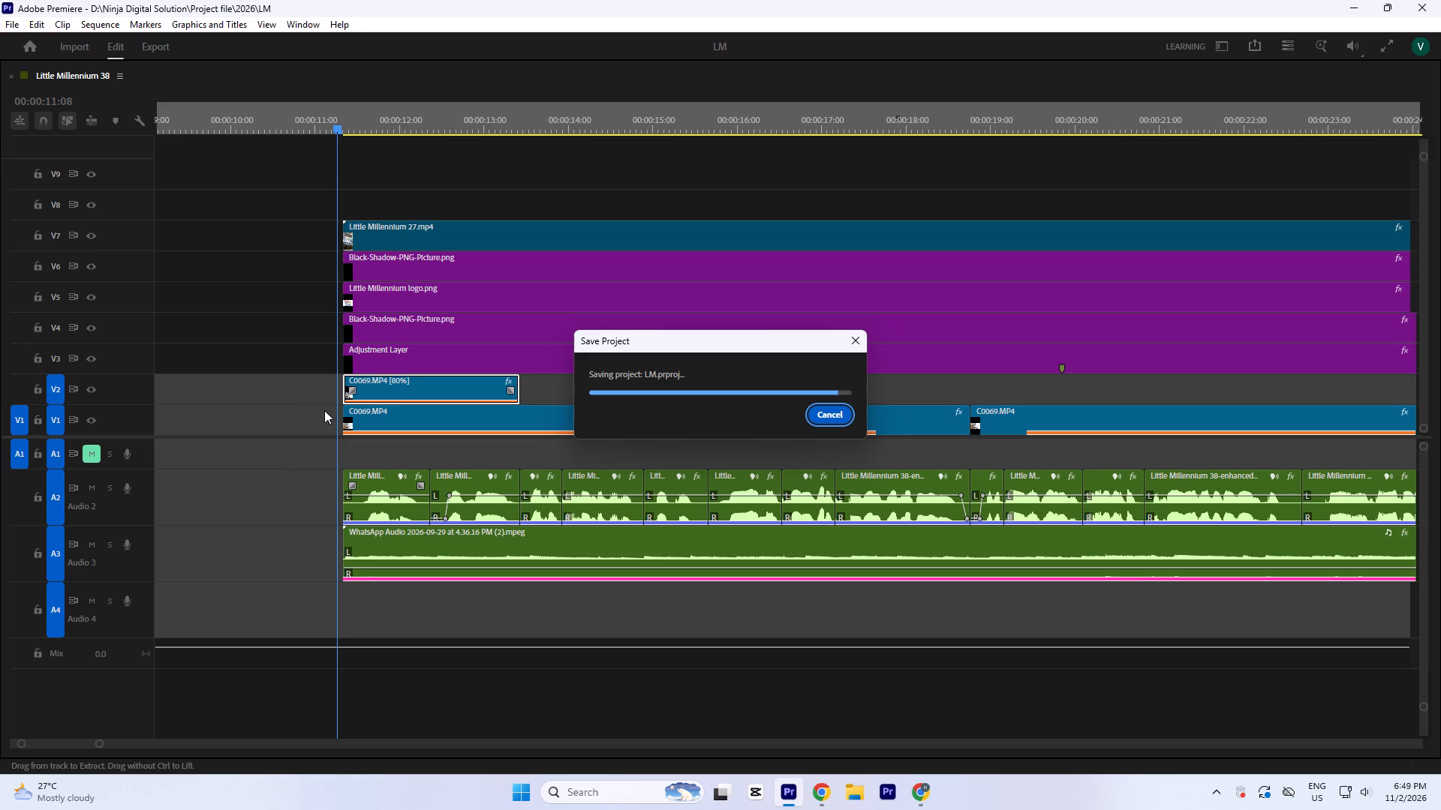
{"action": "left_click", "coordinate": [303, 408]}
{"action": "key", "text": "Delete"}
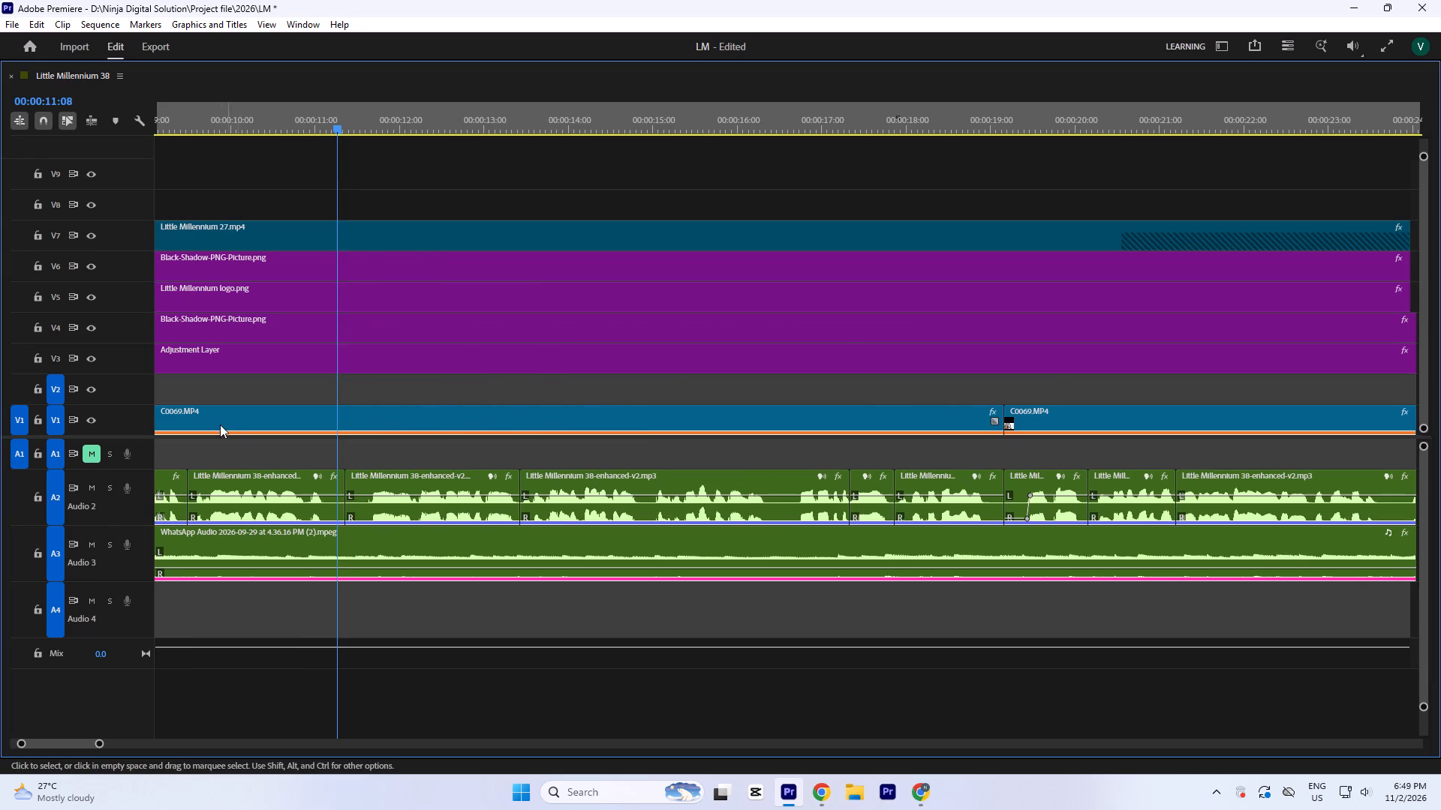
{"action": "key", "text": "ctrl+s"}
Go to the LM.jpg end card at 00:00:35:23, save the project, and restore the full panel layout.
{"action": "key", "text": "minus"}
{"action": "key", "text": "minus"}
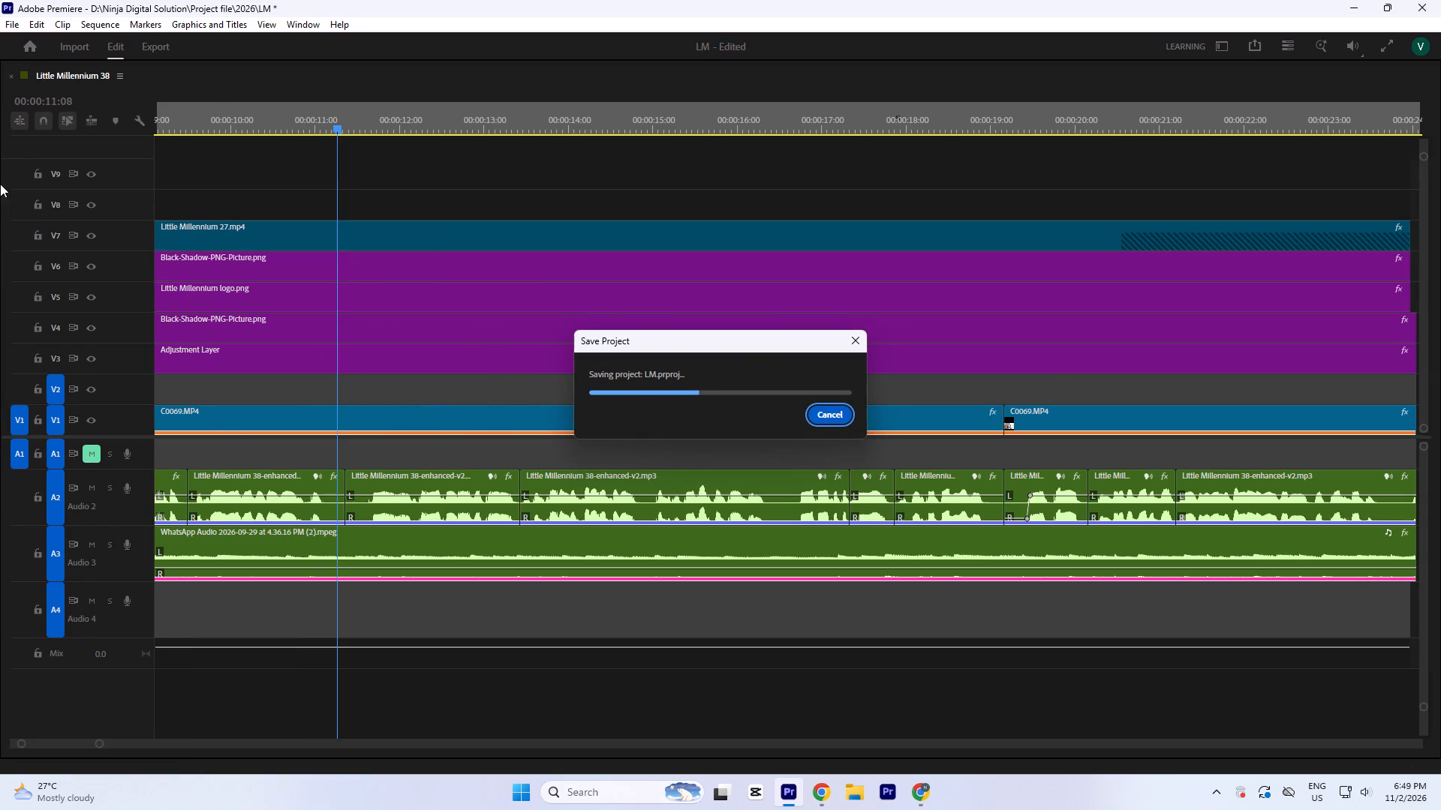
{"action": "key", "text": "minus"}
{"action": "key", "text": "minus"}
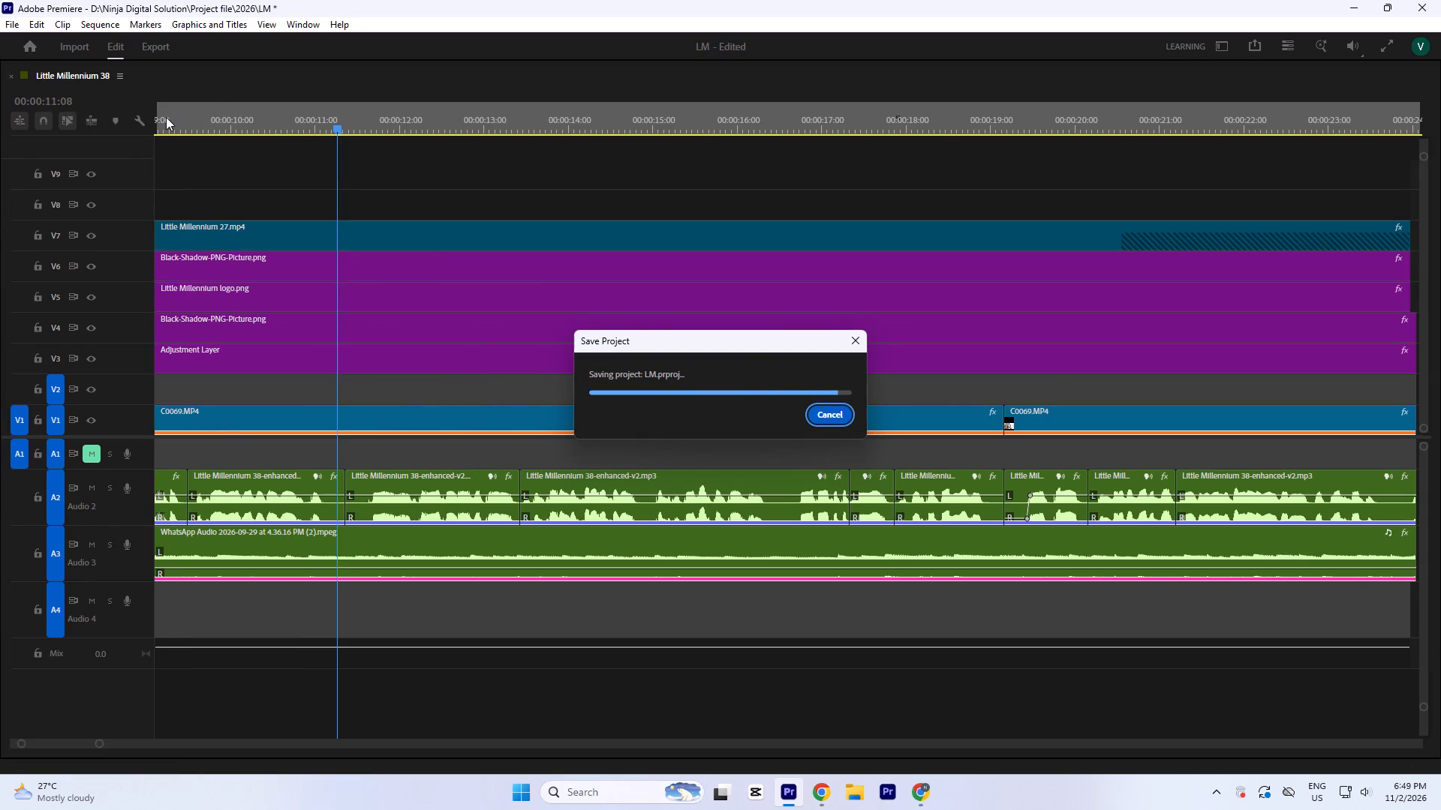
{"action": "key", "text": "minus"}
{"action": "key", "text": "minus"}
{"action": "key", "text": "minus"}
{"action": "left_click_drag", "start_coordinate": [178, 121], "coordinate": [537, 239]}
{"action": "key", "text": "equal"}
{"action": "key", "text": "equal"}
{"action": "key", "text": "equal"}
{"action": "key", "text": "equal"}
{"action": "key", "text": "equal"}
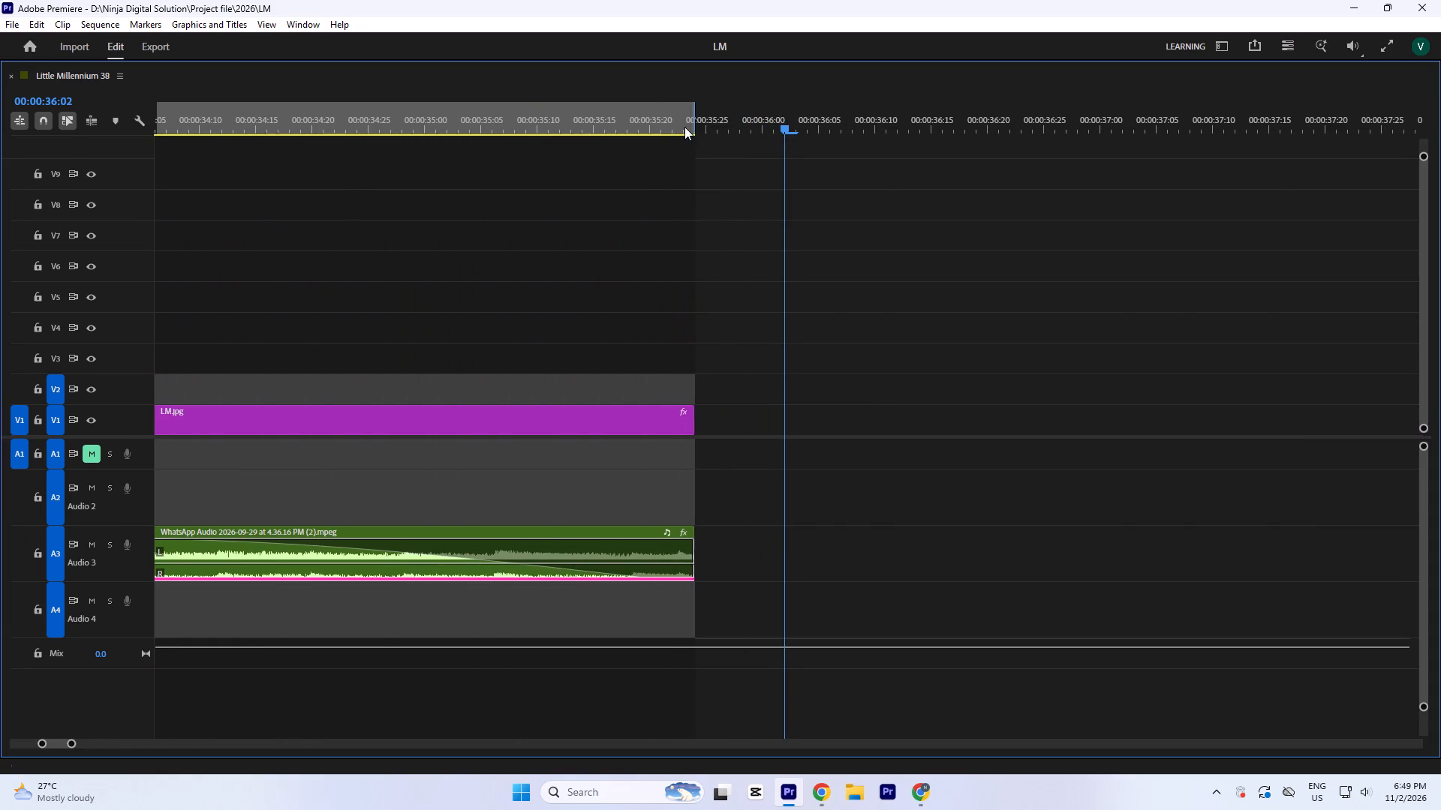
{"action": "left_click", "coordinate": [678, 118]}
{"action": "left_click", "coordinate": [685, 122]}
{"action": "key", "text": "ctrl+s"}
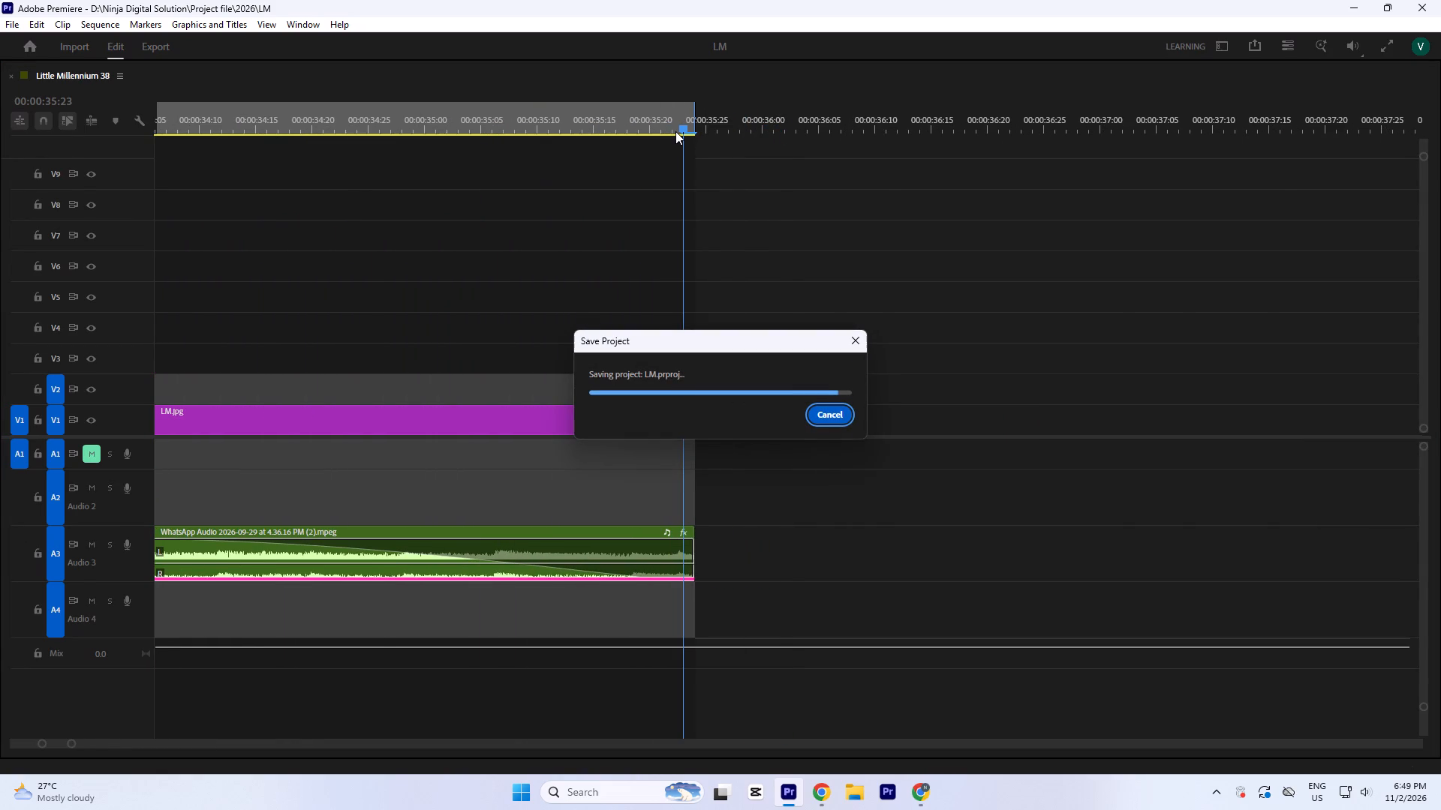
{"action": "key", "text": "grave"}
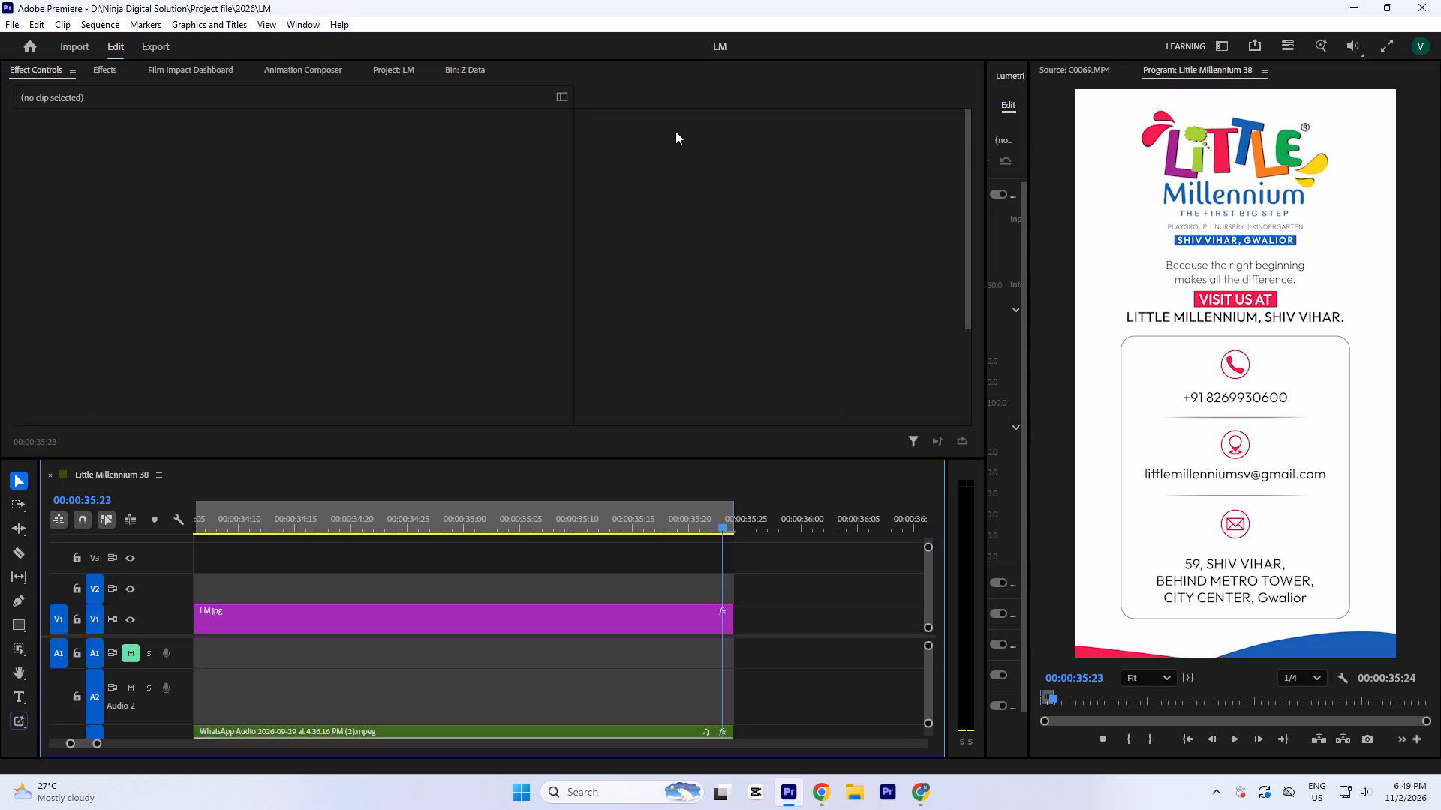
Play the Little Millennium 38 sequence from its start to review the opening, with the whole edit in the timeline.
{"action": "key", "text": "Return"}
{"action": "key", "text": "minus"}
{"action": "key", "text": "minus"}
{"action": "key", "text": "minus"}
{"action": "key", "text": "equal"}
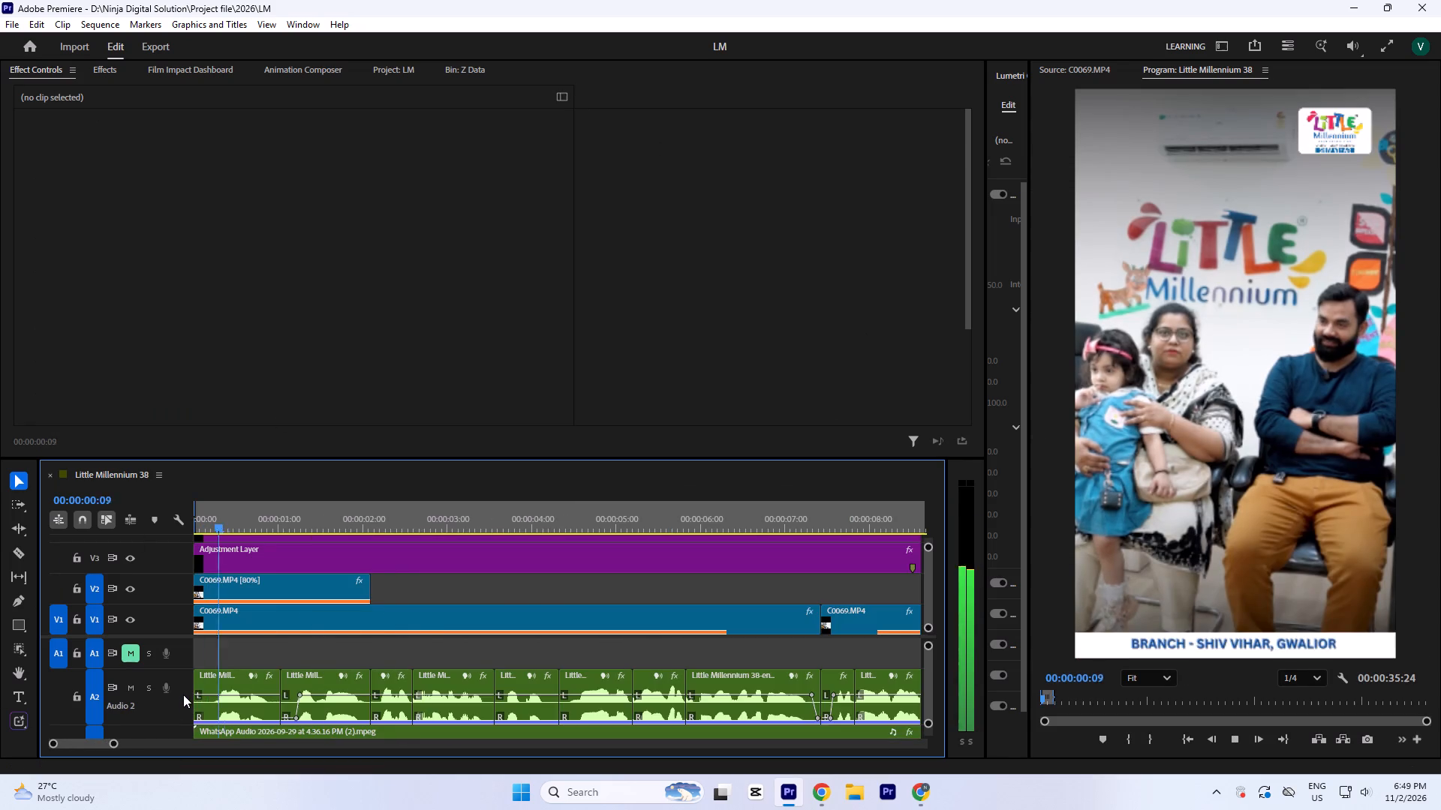
{"action": "double_click", "coordinate": [183, 692]}
{"action": "key", "text": "minus"}
{"action": "key", "text": "minus"}
{"action": "left_click_drag", "start_coordinate": [224, 518], "coordinate": [149, 537]}
{"action": "key", "text": "space"}
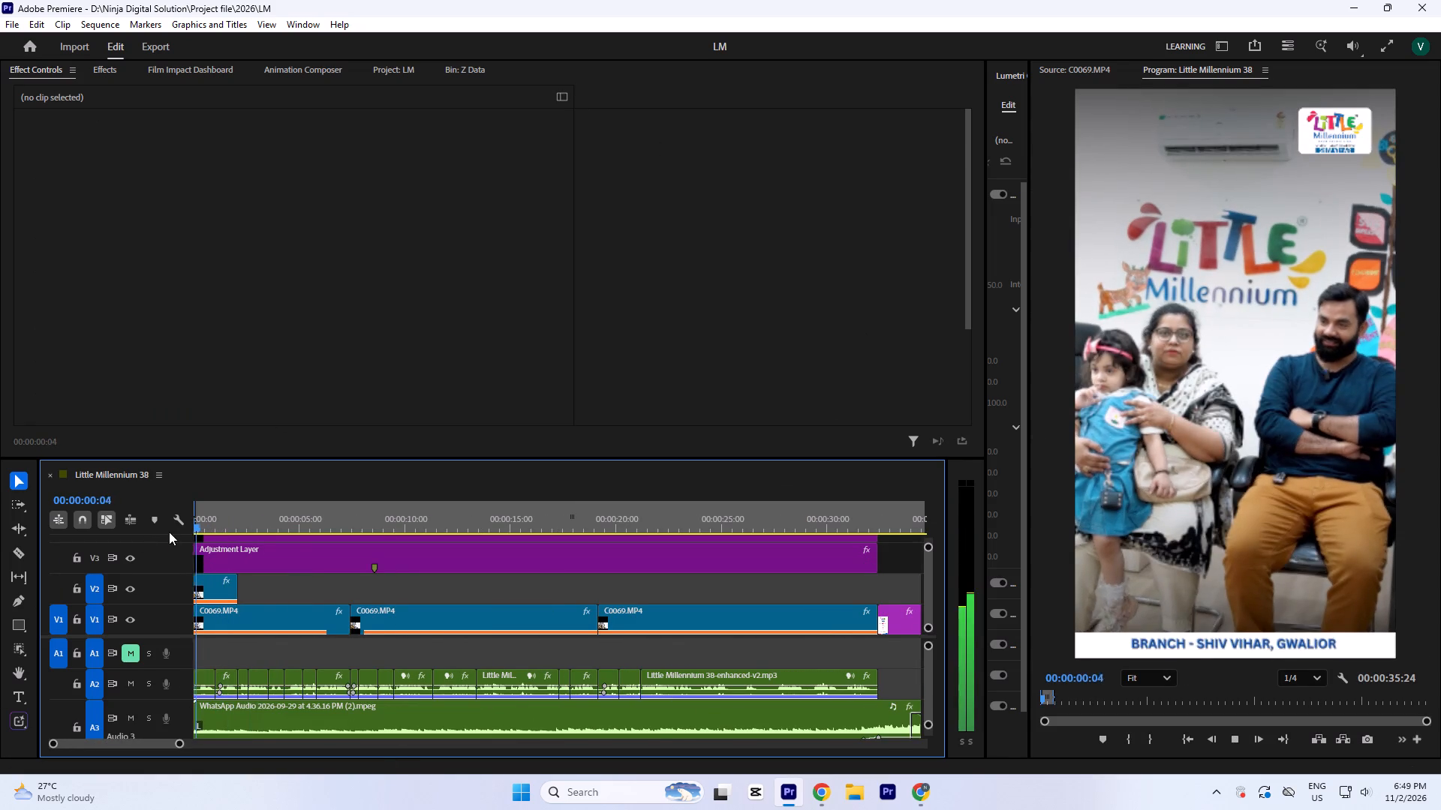
{"action": "key", "text": "minus"}
{"action": "key", "text": "minus"}
{"action": "key", "text": "minus"}
{"action": "key", "text": "equal"}
{"action": "key", "text": "equal"}
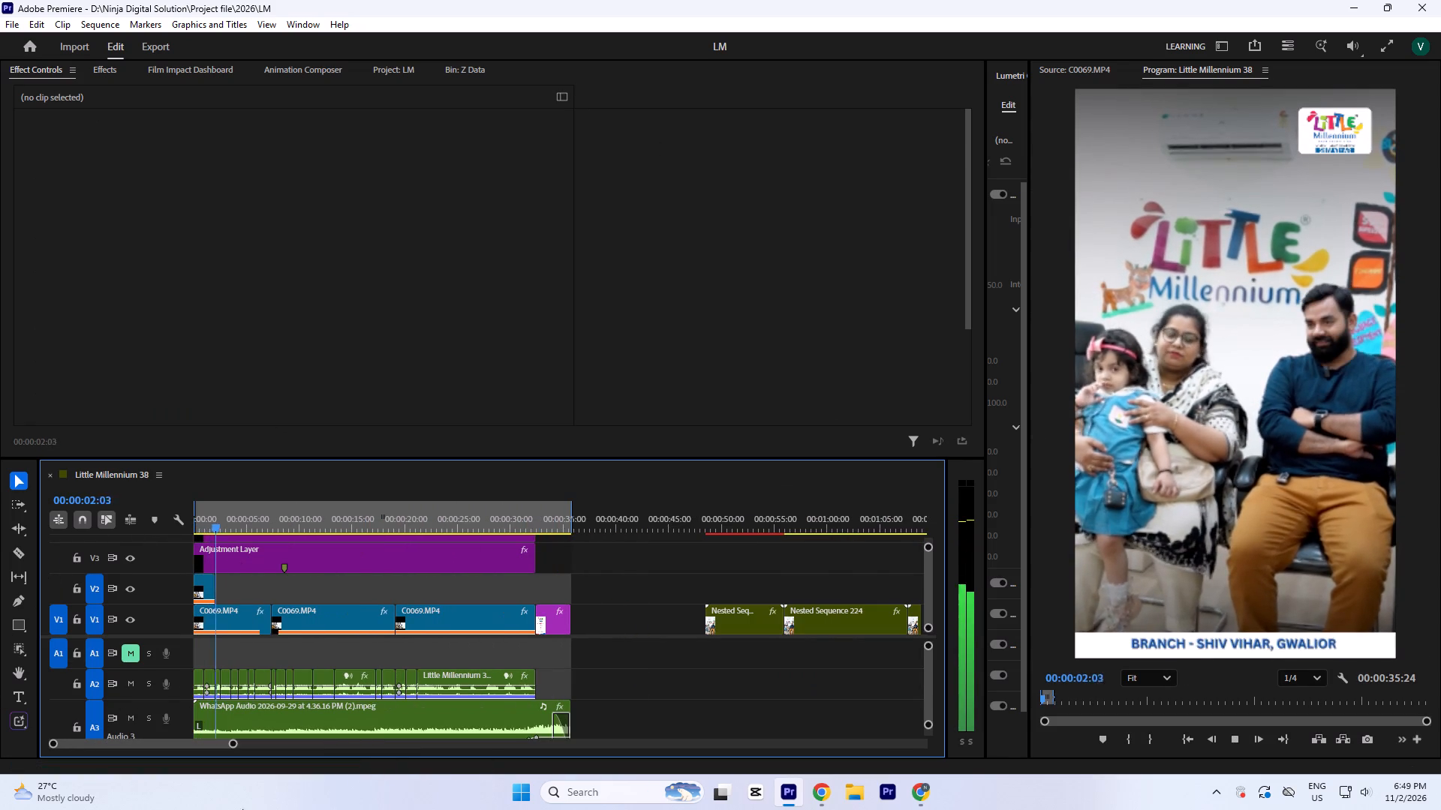
{"action": "key", "text": "minus"}
{"action": "key", "text": "equal"}
{"action": "key", "text": "space"}
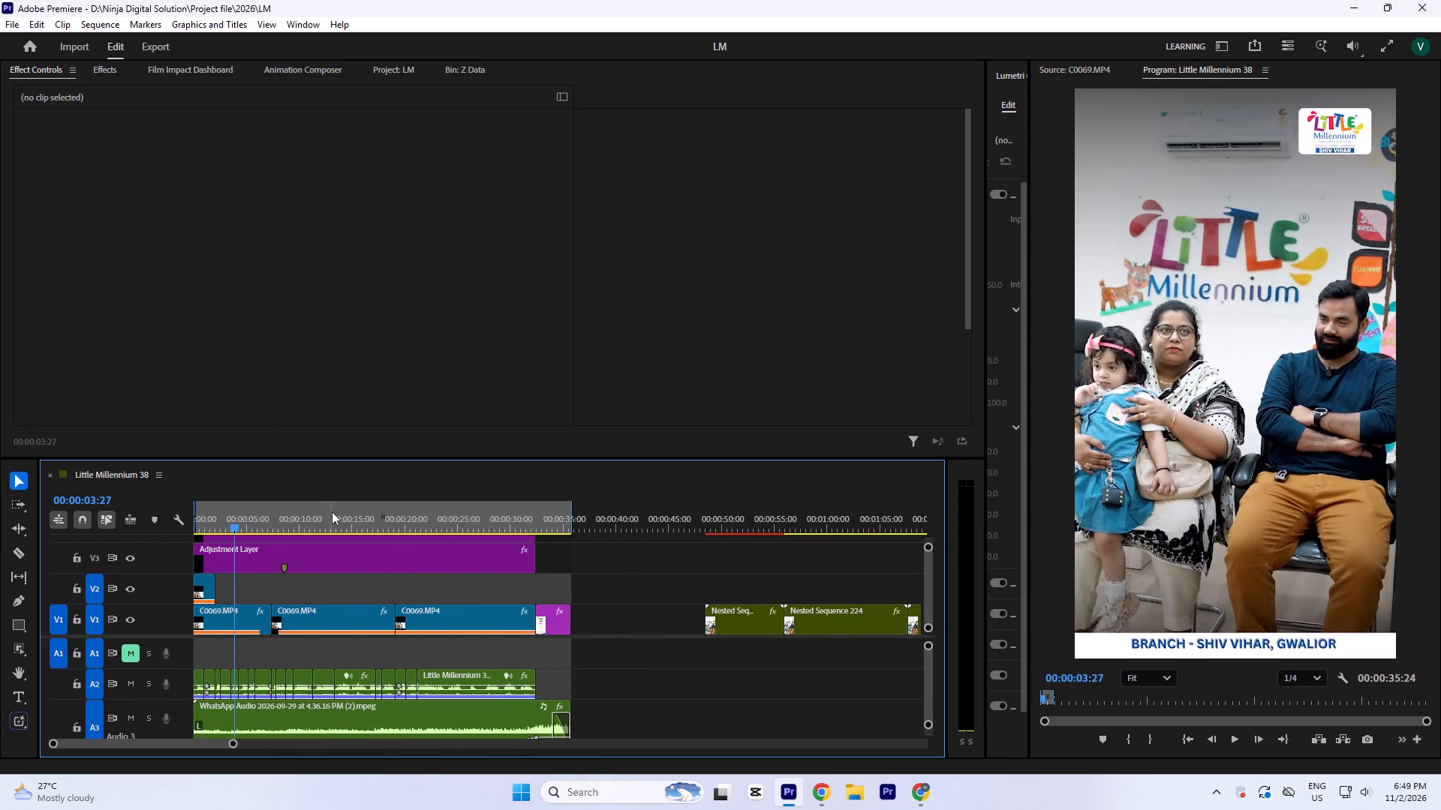
Go to about 00:00:15:11 in the sequence and save the project.
{"action": "left_click", "coordinate": [331, 500]}
{"action": "left_click", "coordinate": [357, 517]}
{"action": "key", "text": "ctrl+s"}
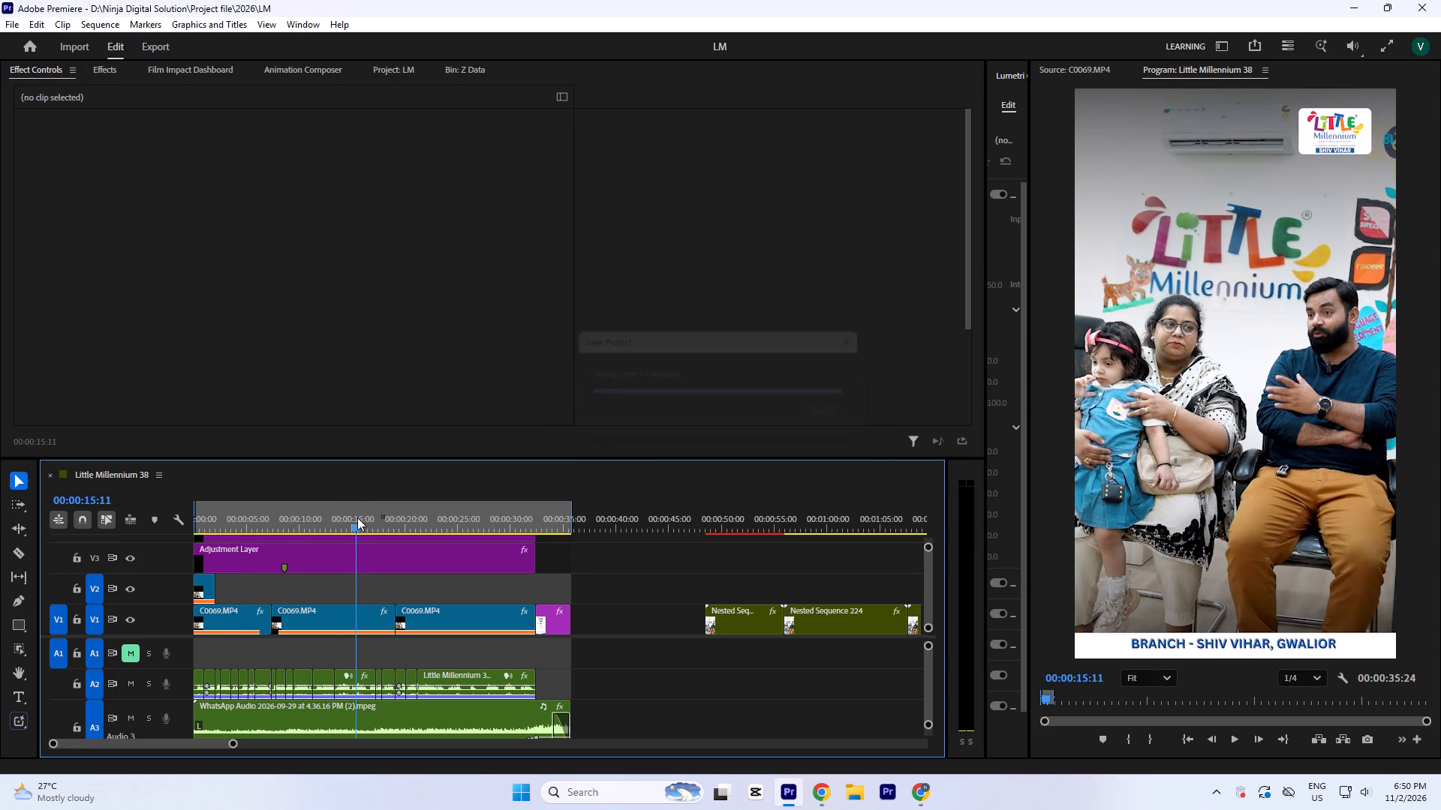
{"action": "key", "text": "grave"}
{"action": "key", "text": "grave"}
Render the Little Millennium 38 sequence from its In point to its Out point, and stop the preview playback.
{"action": "left_click", "coordinate": [94, 23]}
{"action": "left_click", "coordinate": [185, 82]}
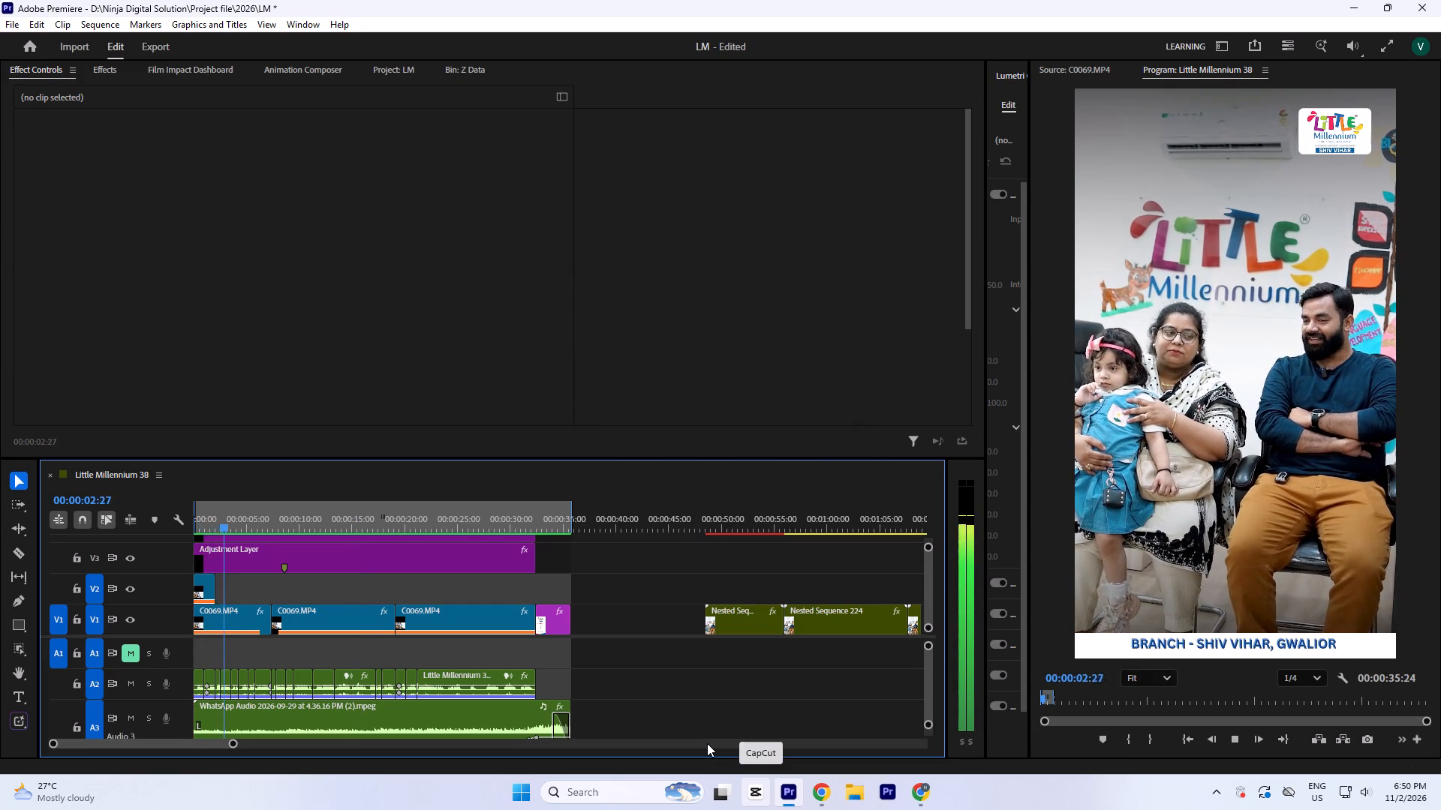
{"action": "key", "text": "space"}
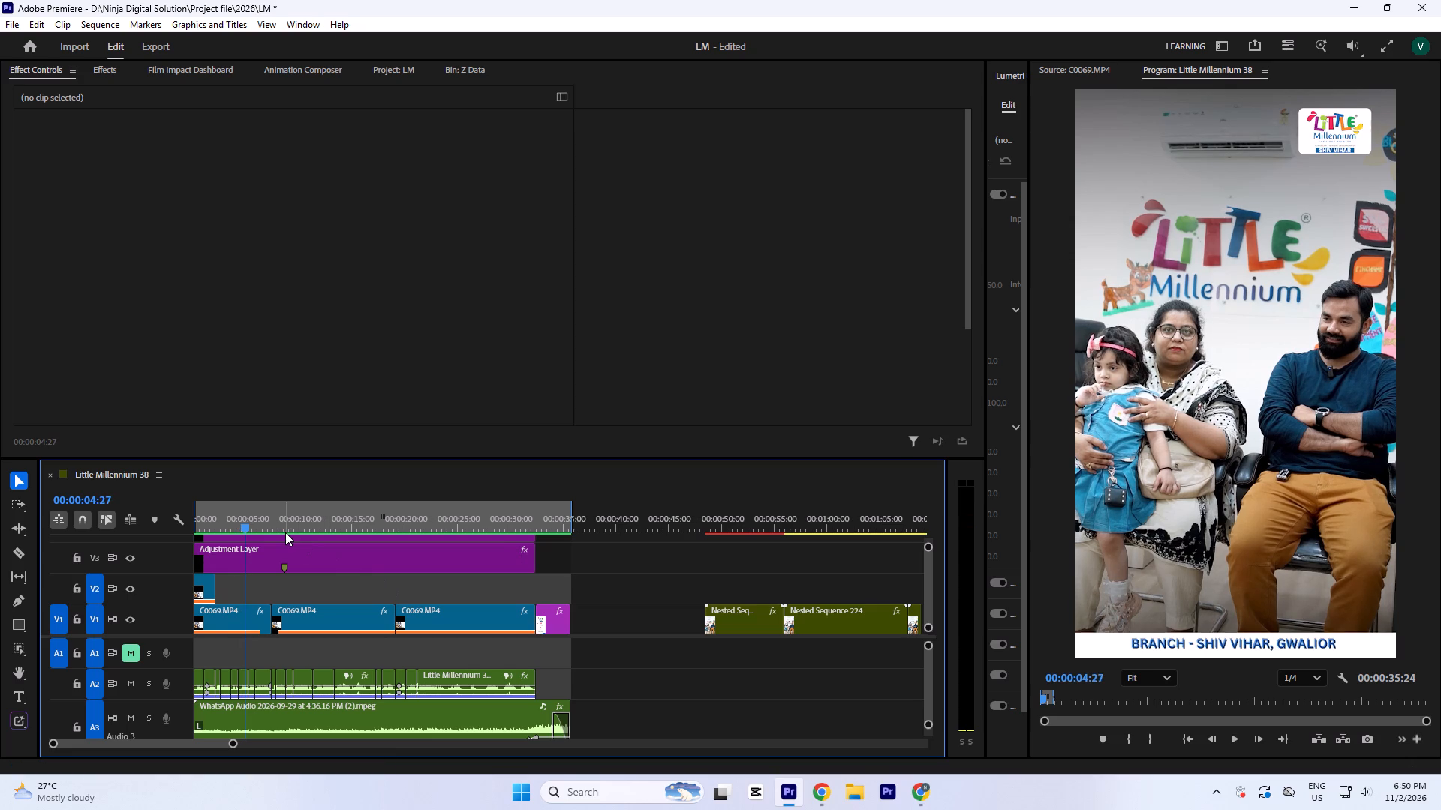
Open the export settings for the Little Millennium 38 sequence.
{"action": "key", "text": "ctrl+m"}
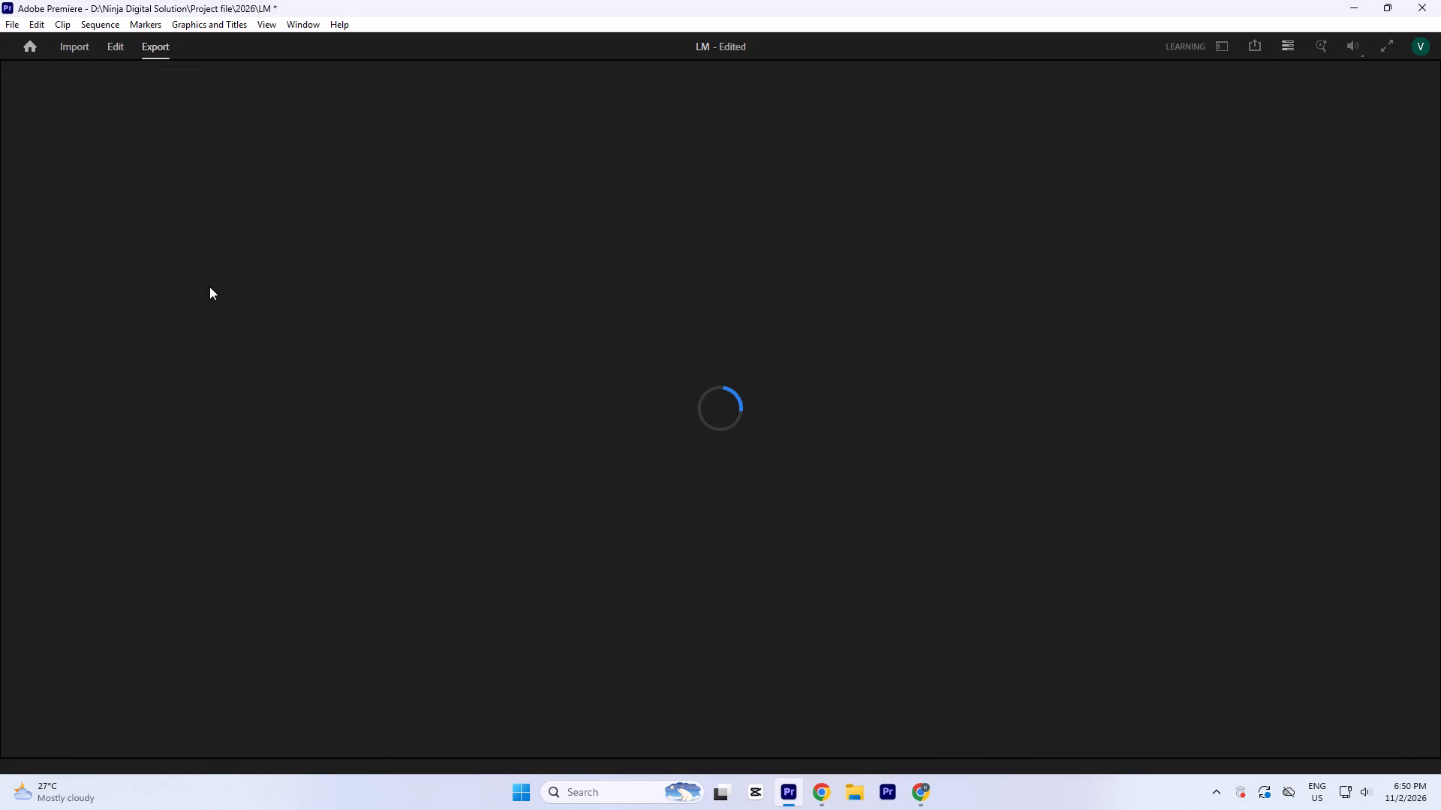
Search the Render folder for "litt" and set the export to save over the existing Little Millennium 38_1 video file.
{"action": "left_click", "coordinate": [901, 417]}
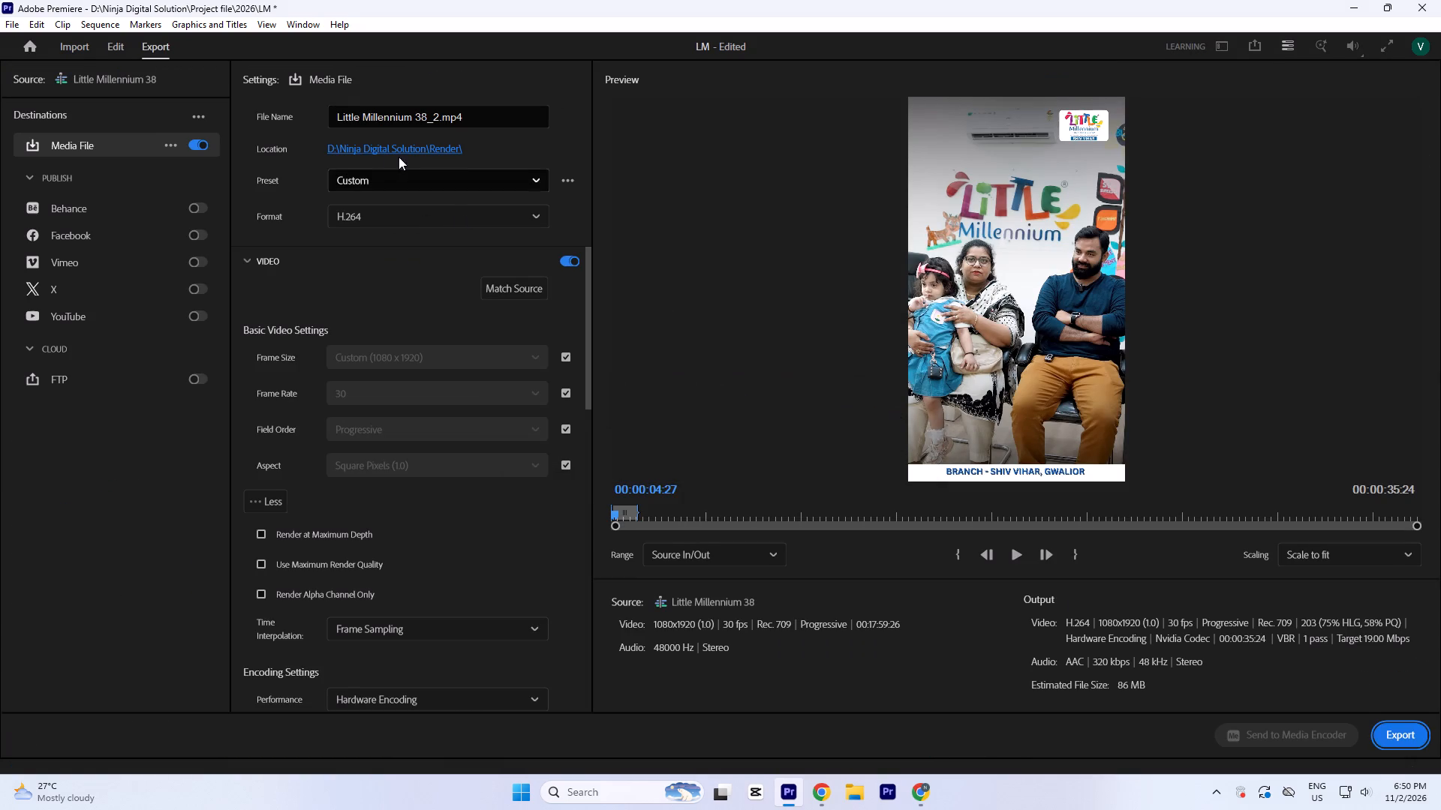
{"action": "left_click", "coordinate": [400, 145]}
{"action": "left_click", "coordinate": [705, 73]}
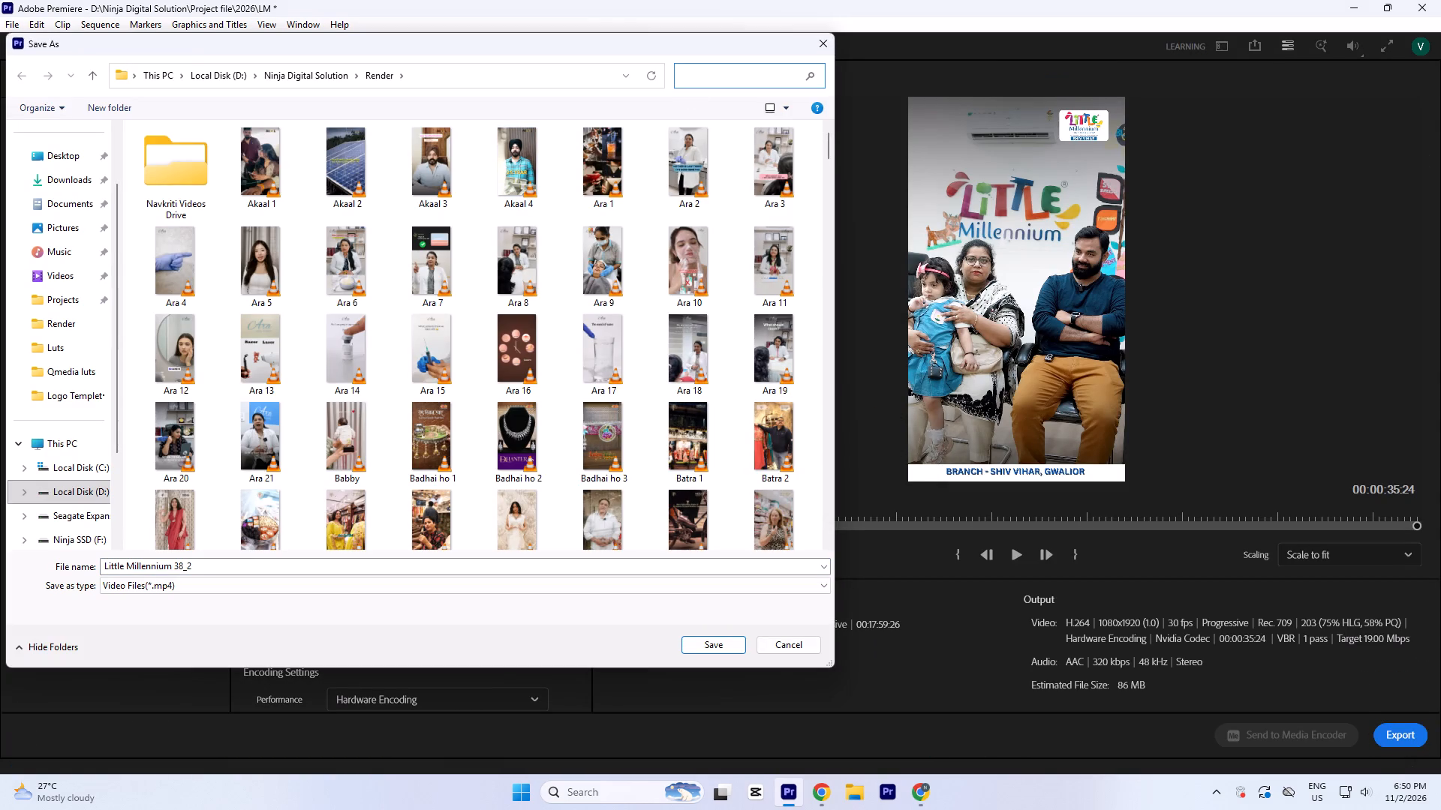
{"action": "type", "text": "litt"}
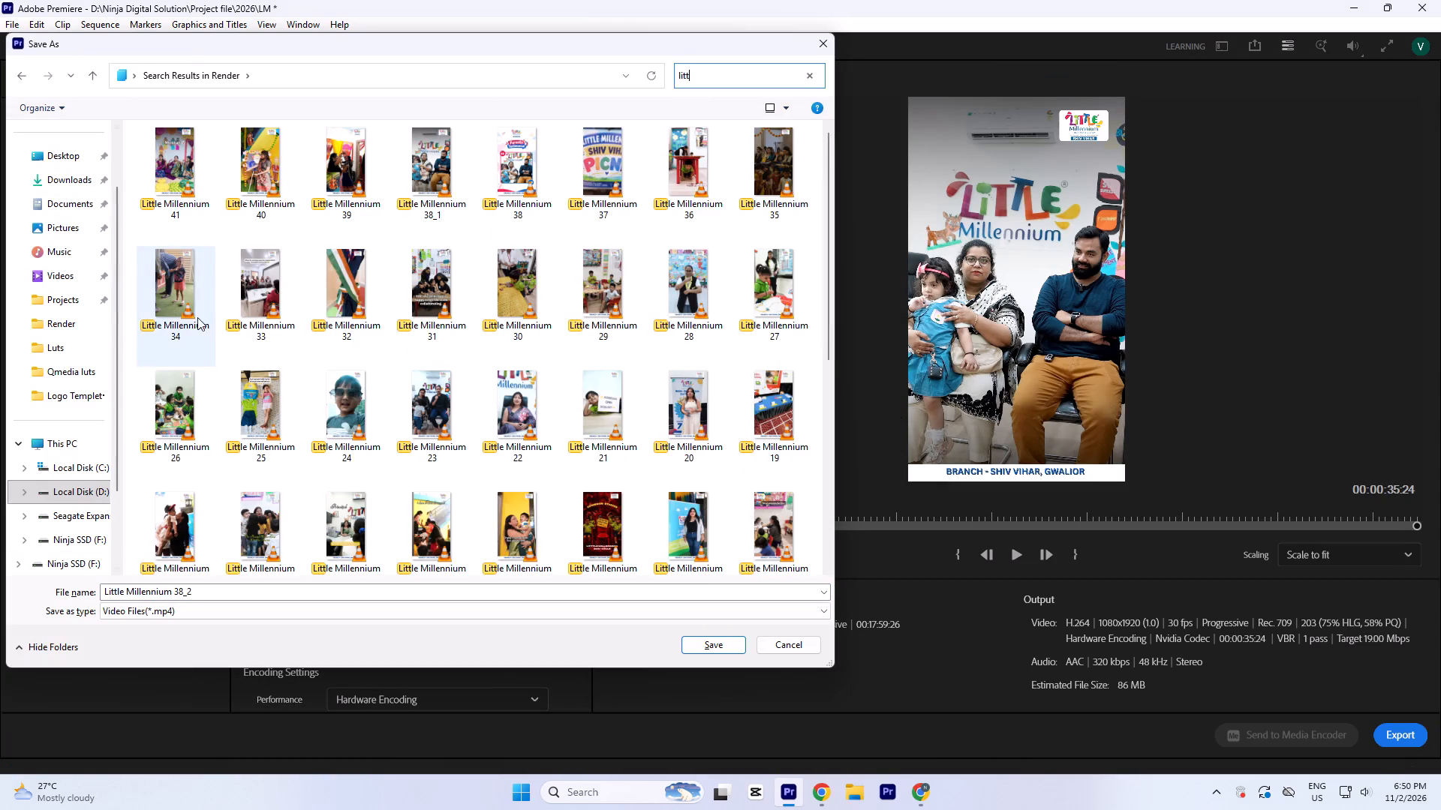
{"action": "scroll", "coordinate": [212, 310], "scroll_direction": "up", "scroll_amount": 3}
{"action": "left_click", "coordinate": [433, 163]}
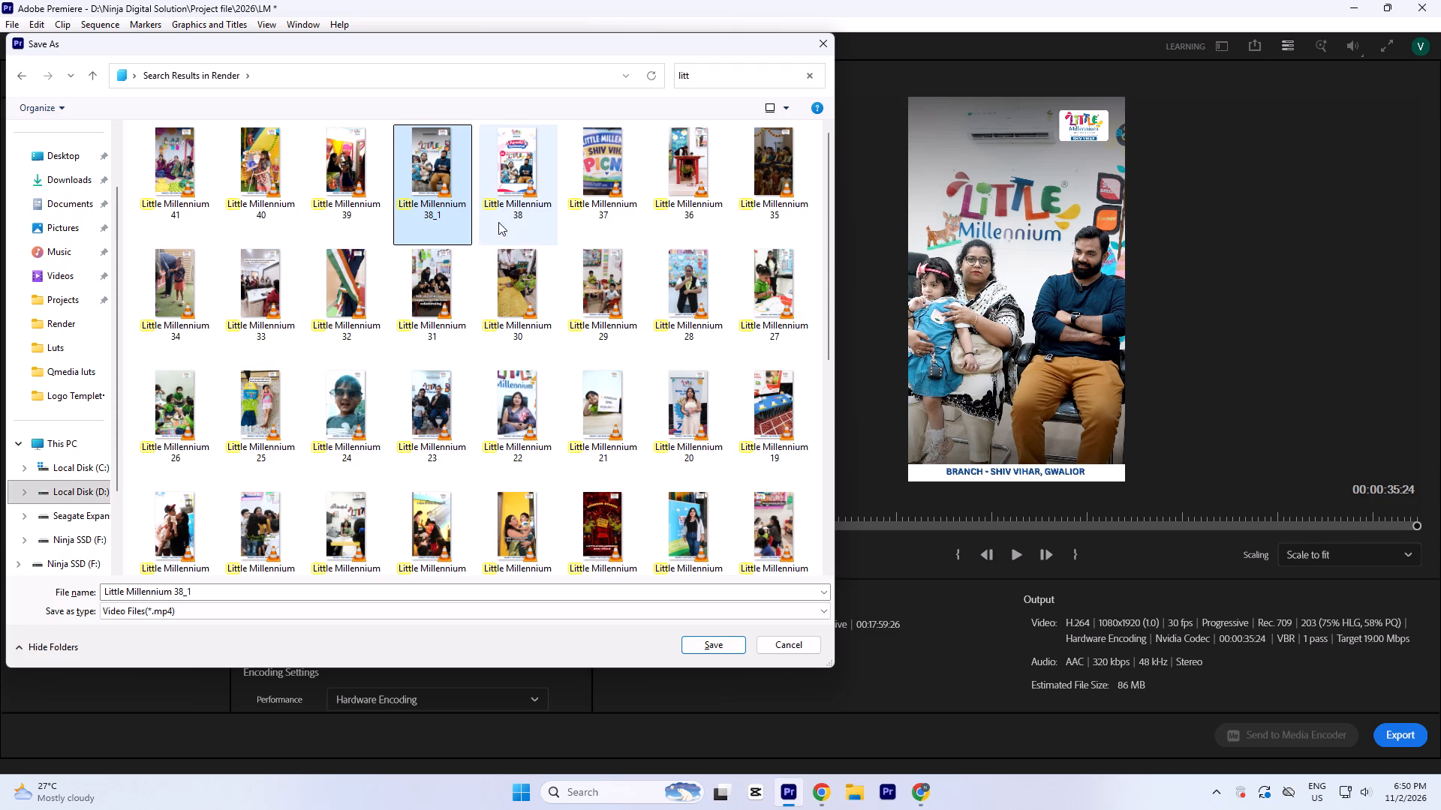
{"action": "key", "text": "Return"}
{"action": "key", "text": "Return"}
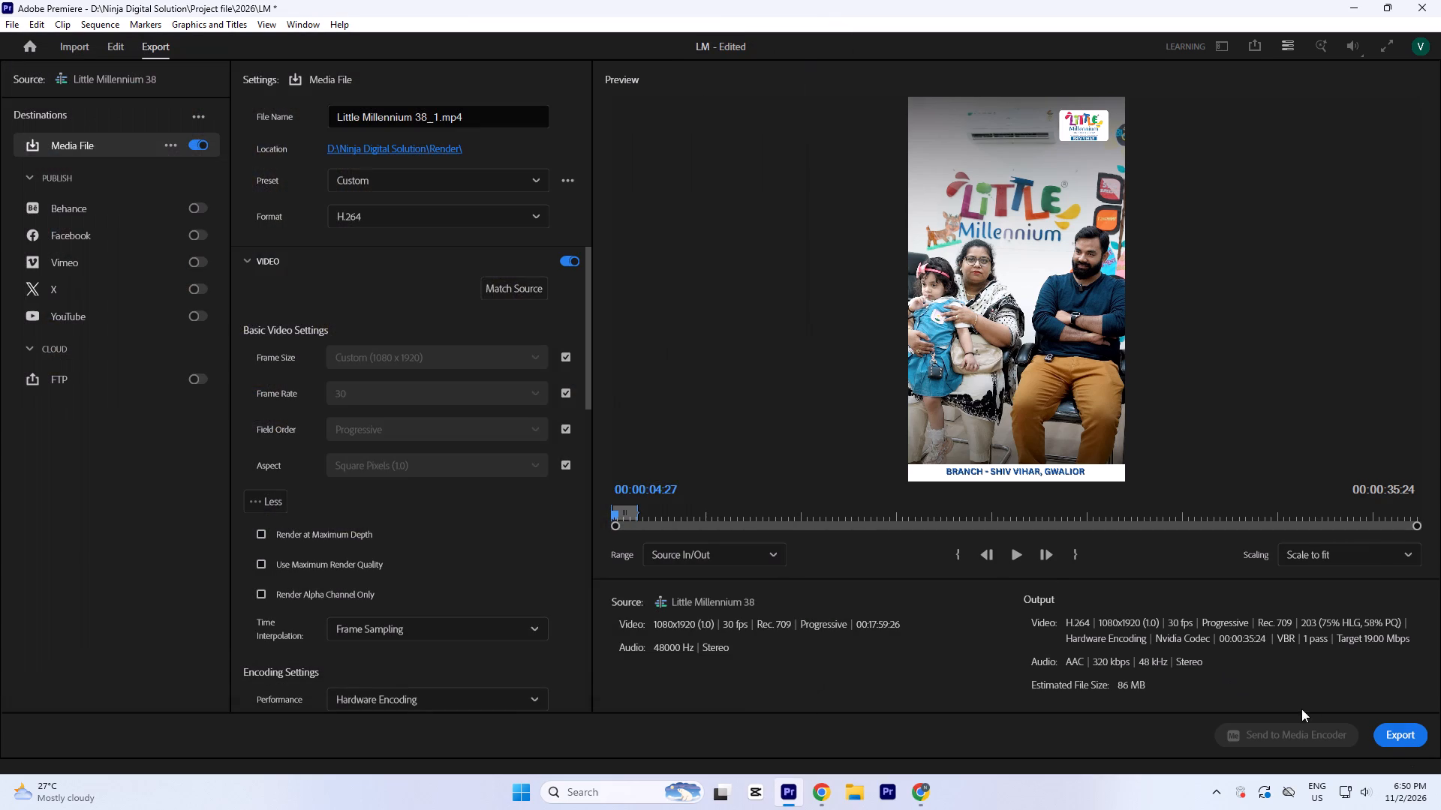
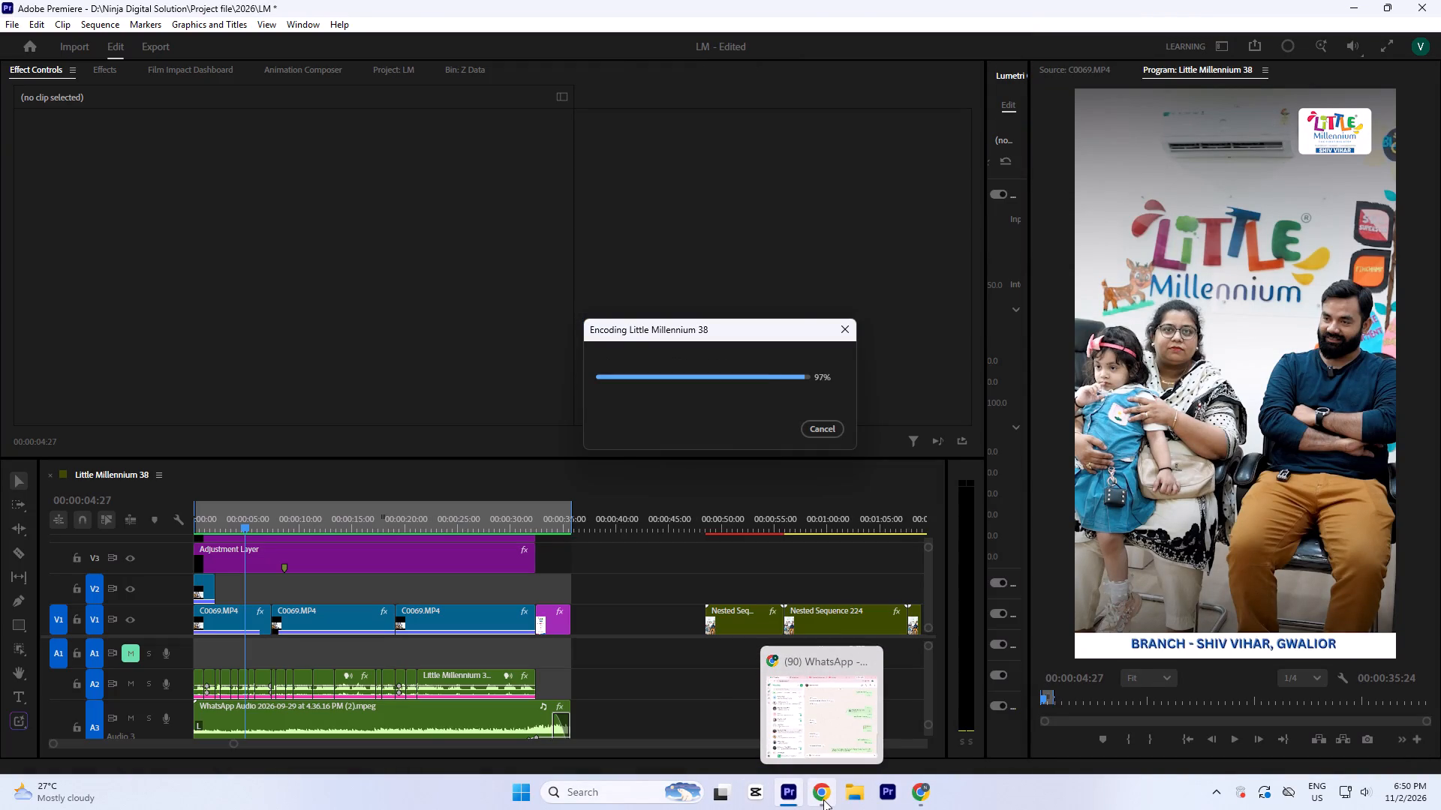
Switch to WhatsApp in Chrome, search the Render folder for "li" in the open file dialog, and play the exported Little Millennium 38_1 video.
{"action": "left_click", "coordinate": [823, 799]}
{"action": "left_click", "coordinate": [576, 52]}
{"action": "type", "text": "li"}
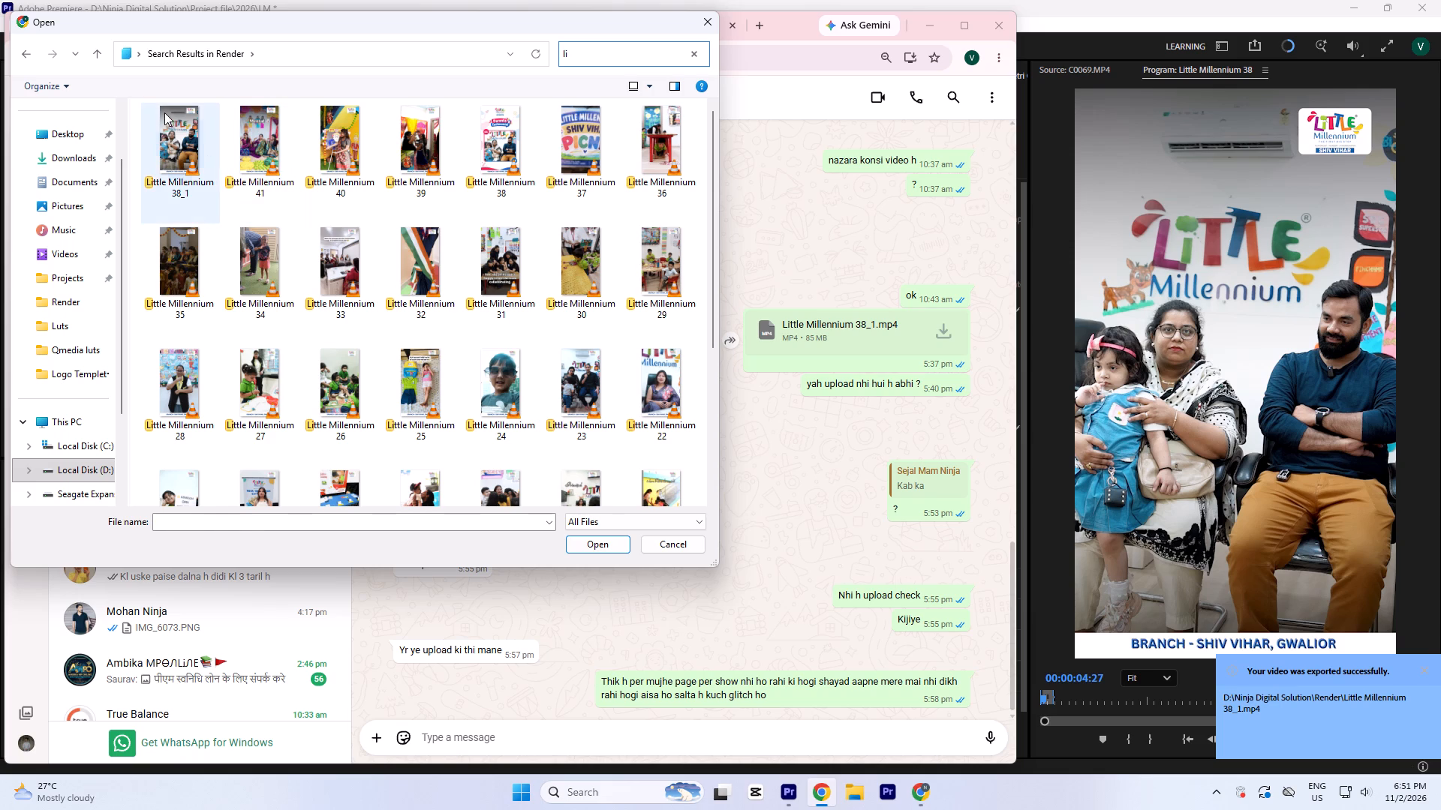
{"action": "left_click", "coordinate": [164, 112]}
{"action": "right_click", "coordinate": [169, 120]}
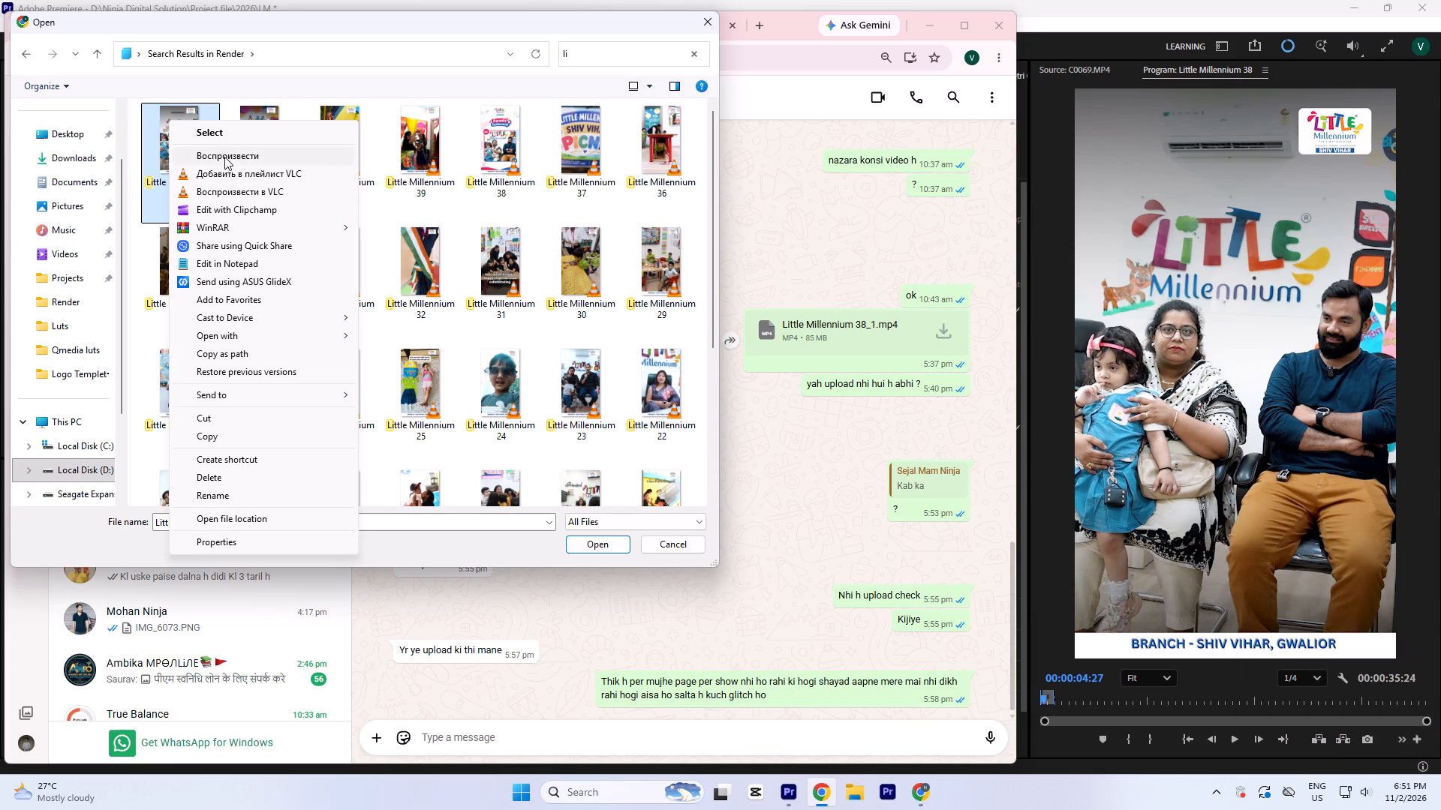
{"action": "left_click", "coordinate": [224, 157]}
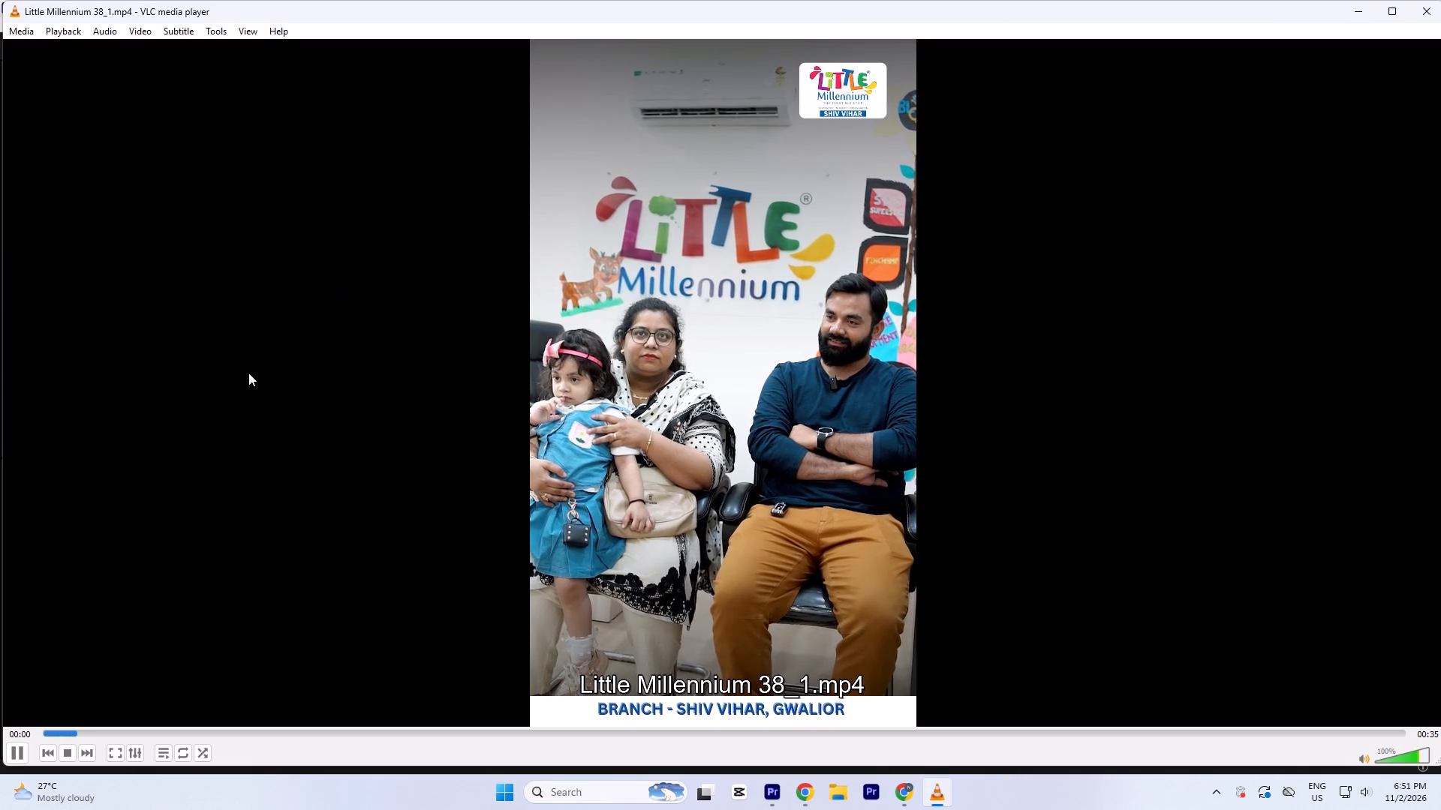